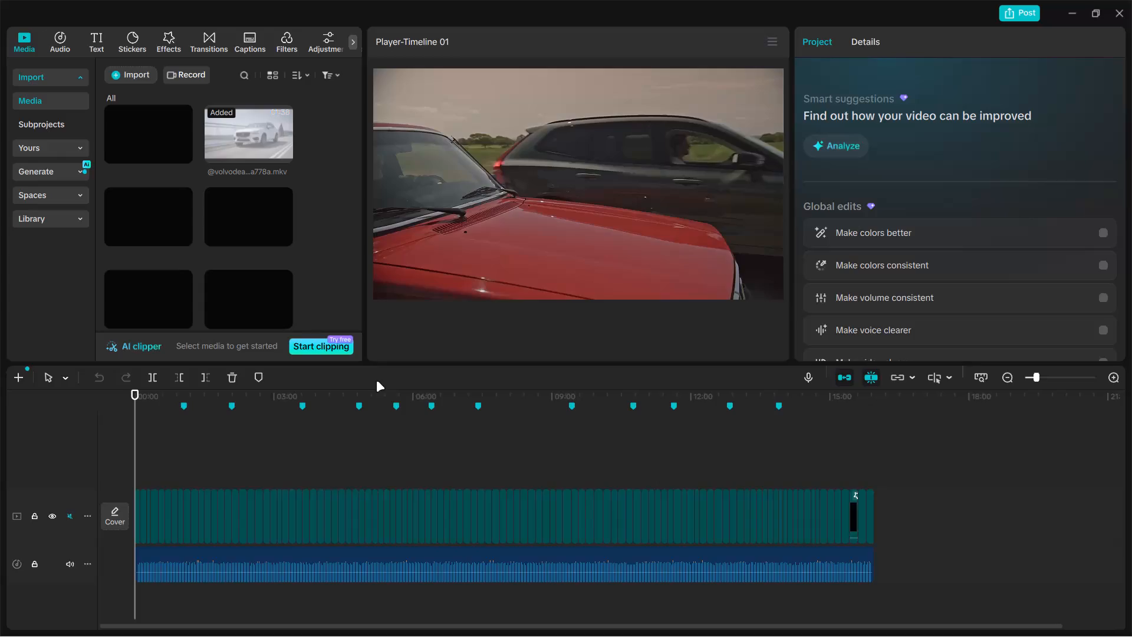
Import the SRT captions file and add its credit captions to the timeline.
{"action": "left_click", "coordinate": [255, 42]}
{"action": "left_click", "coordinate": [57, 146]}
{"action": "left_click", "coordinate": [218, 100]}
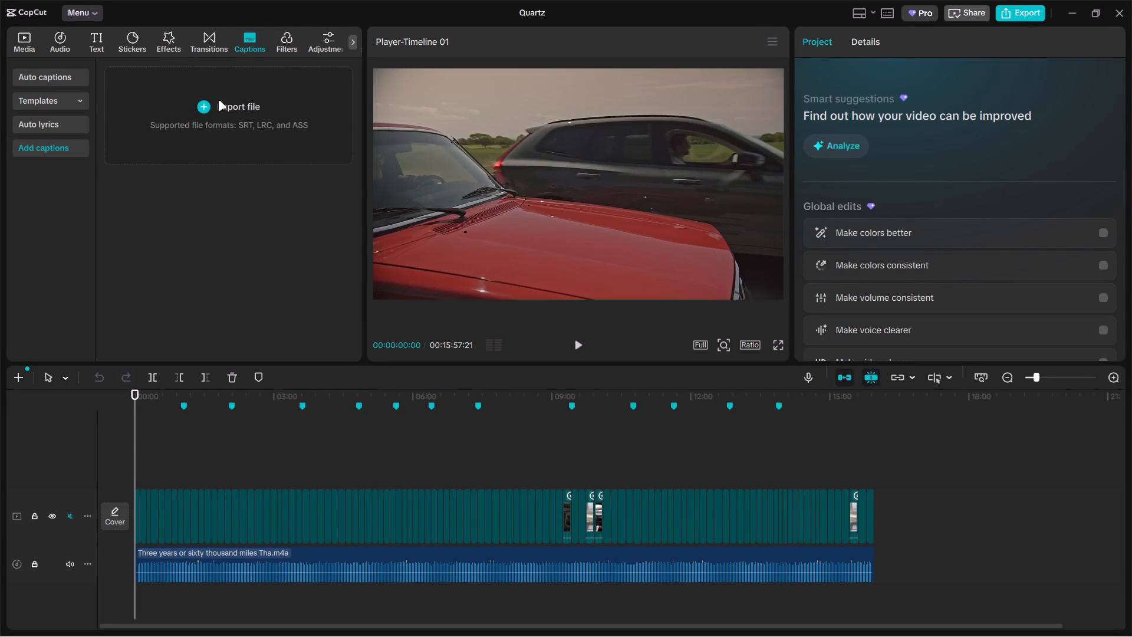
{"action": "double_click", "coordinate": [193, 147]}
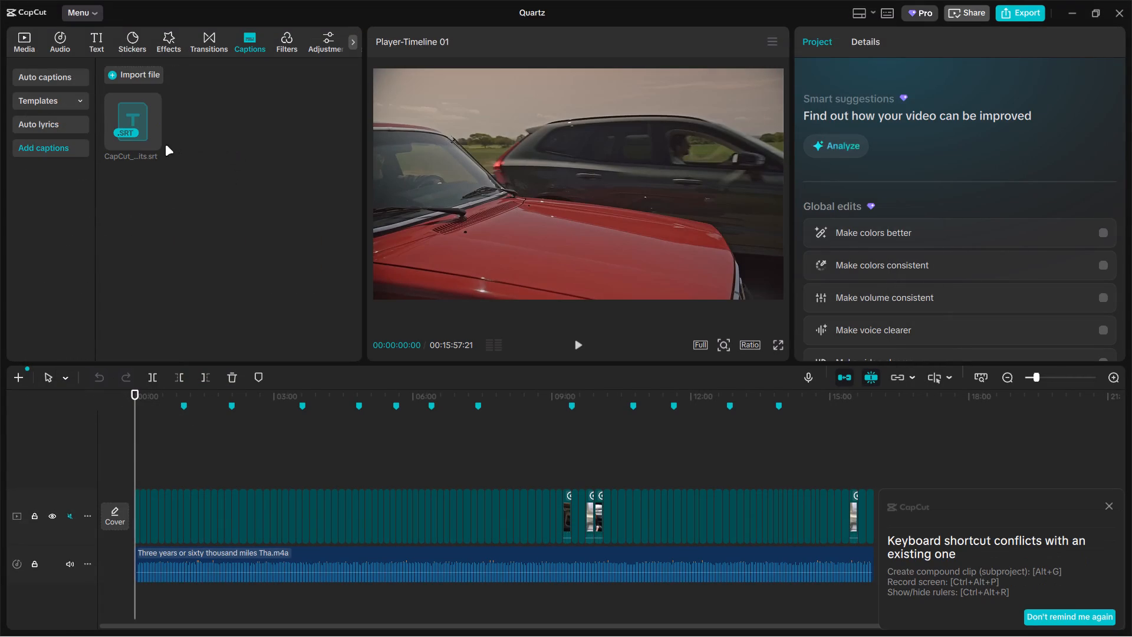
{"action": "left_click", "coordinate": [152, 138]}
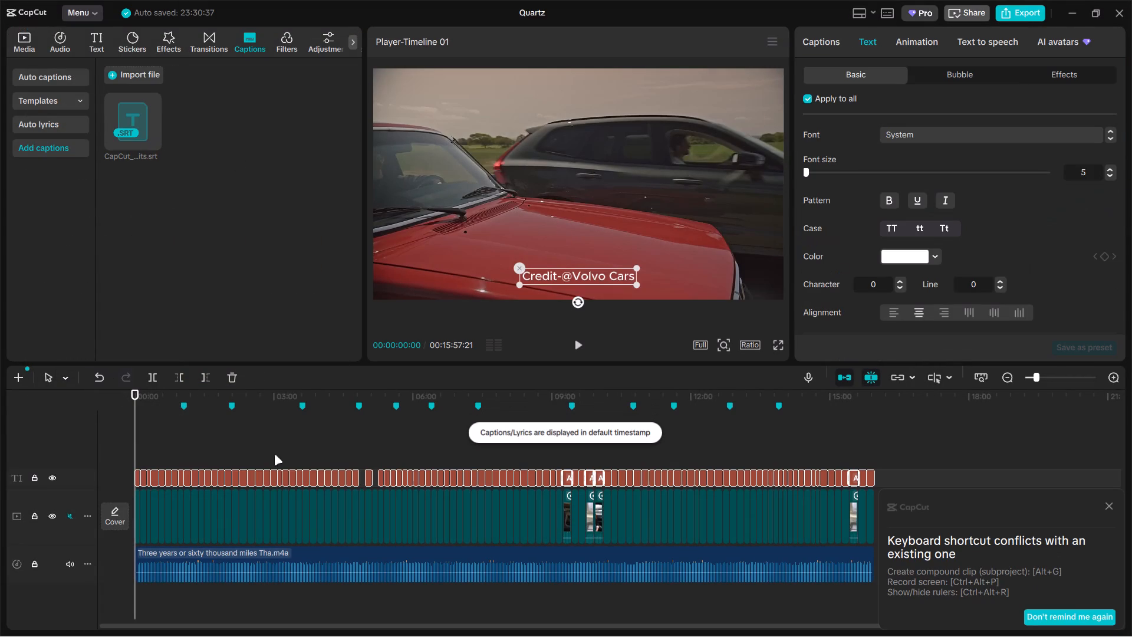
Examine the added credit captions against the video clips around 3:04 and 4:46.
{"action": "left_click", "coordinate": [275, 446]}
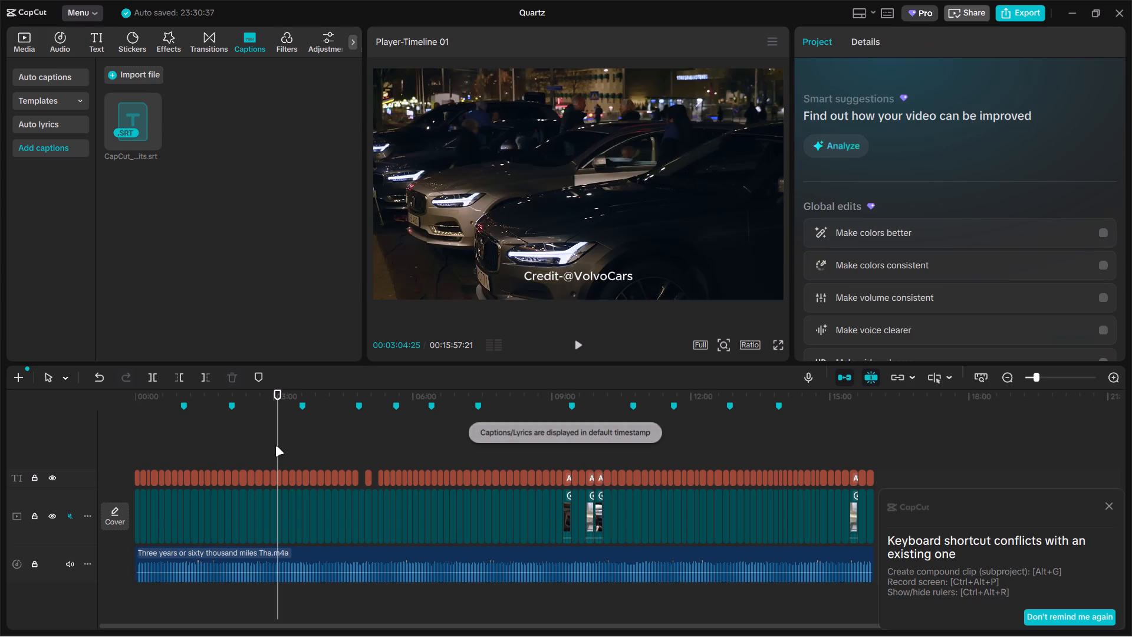
{"action": "scroll", "coordinate": [275, 445], "scroll_direction": "up", "scroll_amount": 19, "text": "ctrl"}
{"action": "scroll", "coordinate": [265, 447], "scroll_direction": "up", "scroll_amount": 9, "text": "ctrl"}
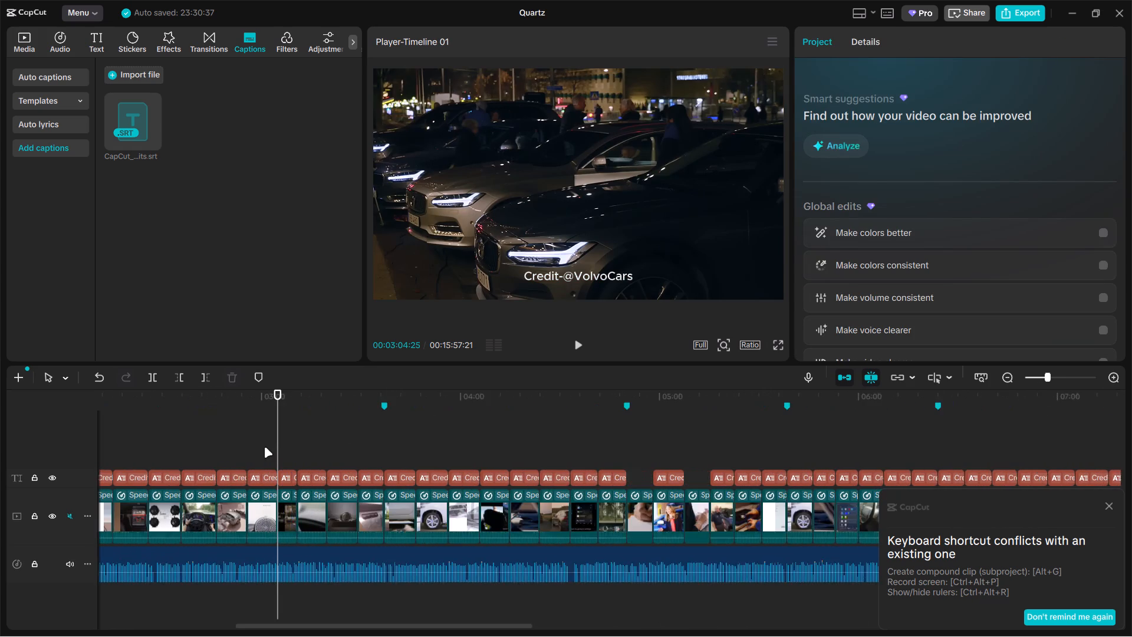
{"action": "scroll", "coordinate": [263, 447], "scroll_direction": "up", "scroll_amount": 16, "text": "ctrl"}
{"action": "scroll", "coordinate": [300, 426], "scroll_direction": "up", "scroll_amount": 5, "text": "ctrl"}
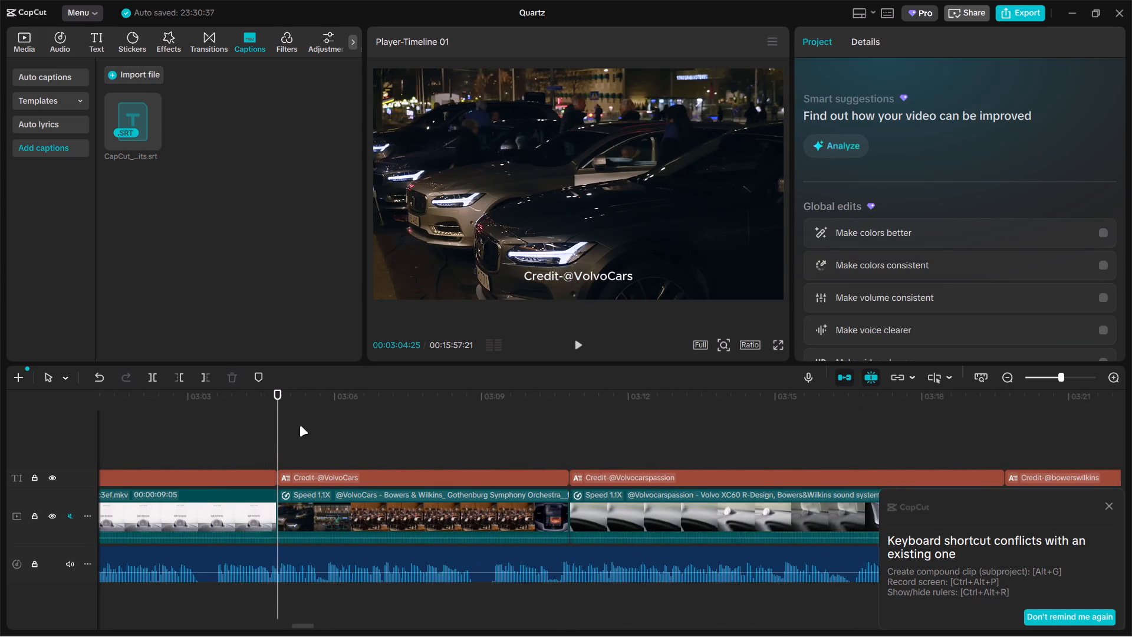
{"action": "scroll", "coordinate": [300, 426], "scroll_direction": "up", "scroll_amount": 4, "text": "ctrl"}
{"action": "scroll", "coordinate": [300, 426], "scroll_direction": "down", "scroll_amount": 2, "text": "ctrl"}
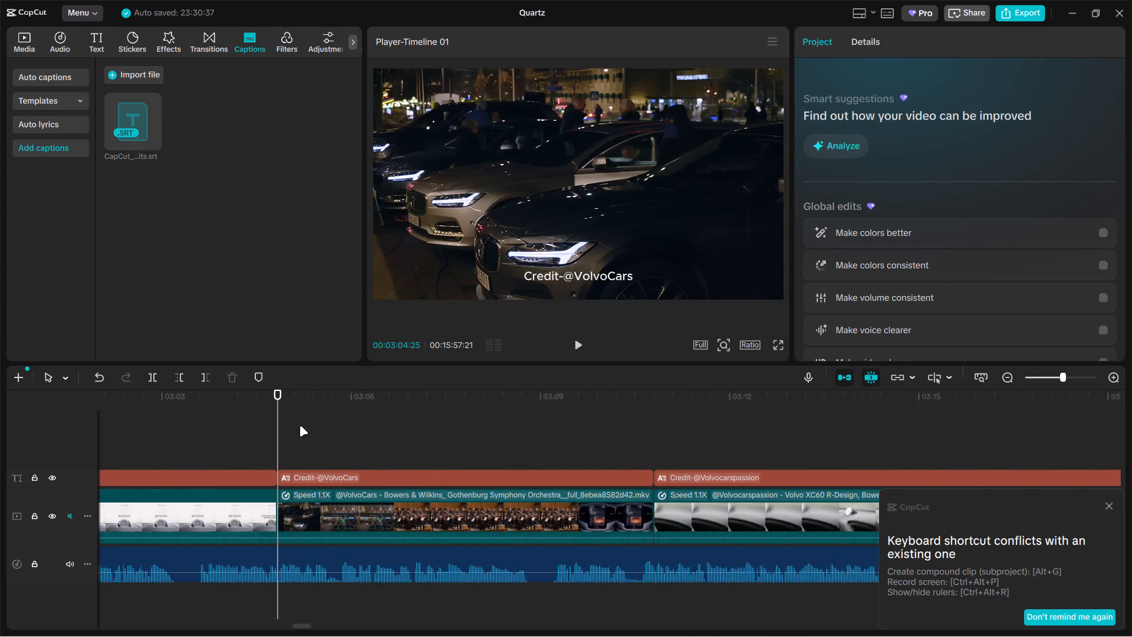
{"action": "scroll", "coordinate": [300, 426], "scroll_direction": "down", "scroll_amount": 20, "text": "ctrl"}
{"action": "scroll", "coordinate": [300, 426], "scroll_direction": "down", "scroll_amount": 4, "text": "ctrl"}
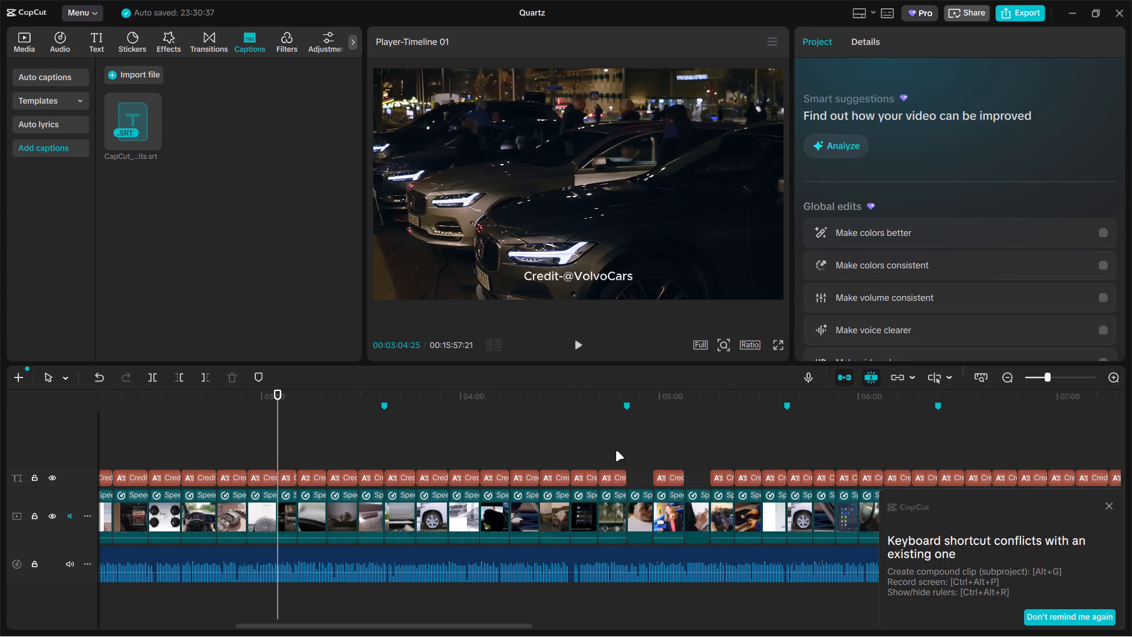
{"action": "left_click", "coordinate": [616, 451]}
{"action": "left_click", "coordinate": [1110, 510]}
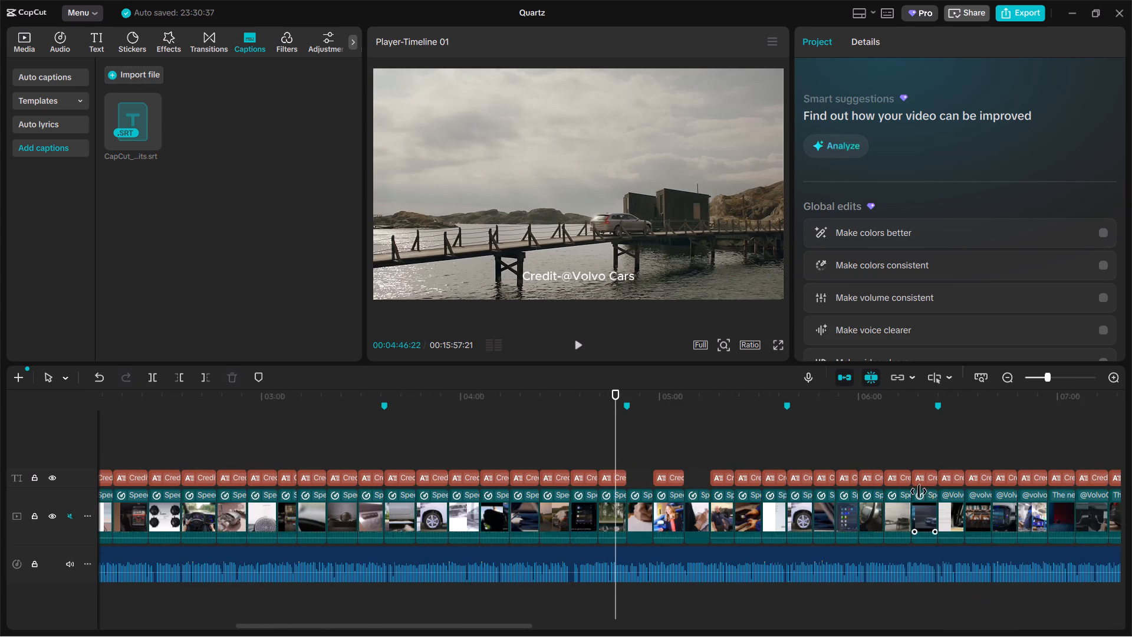
{"action": "scroll", "coordinate": [919, 491], "scroll_direction": "up", "scroll_amount": 17, "text": "ctrl"}
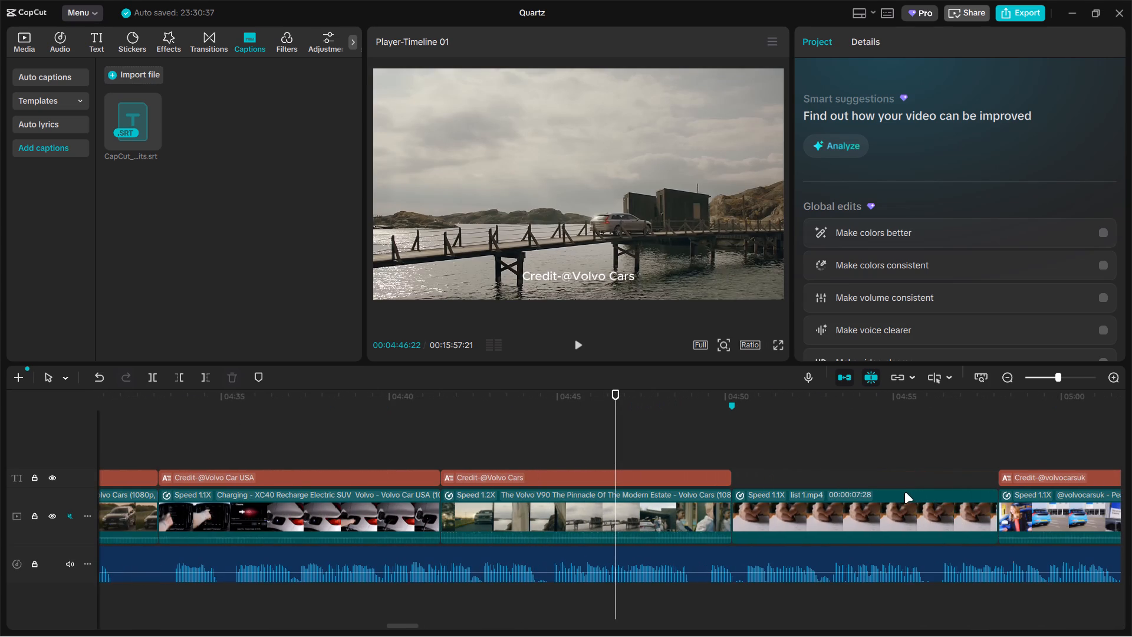
{"action": "scroll", "coordinate": [903, 492], "scroll_direction": "up", "scroll_amount": 2, "text": "ctrl"}
{"action": "scroll", "coordinate": [903, 492], "scroll_direction": "down", "scroll_amount": 3, "text": "ctrl"}
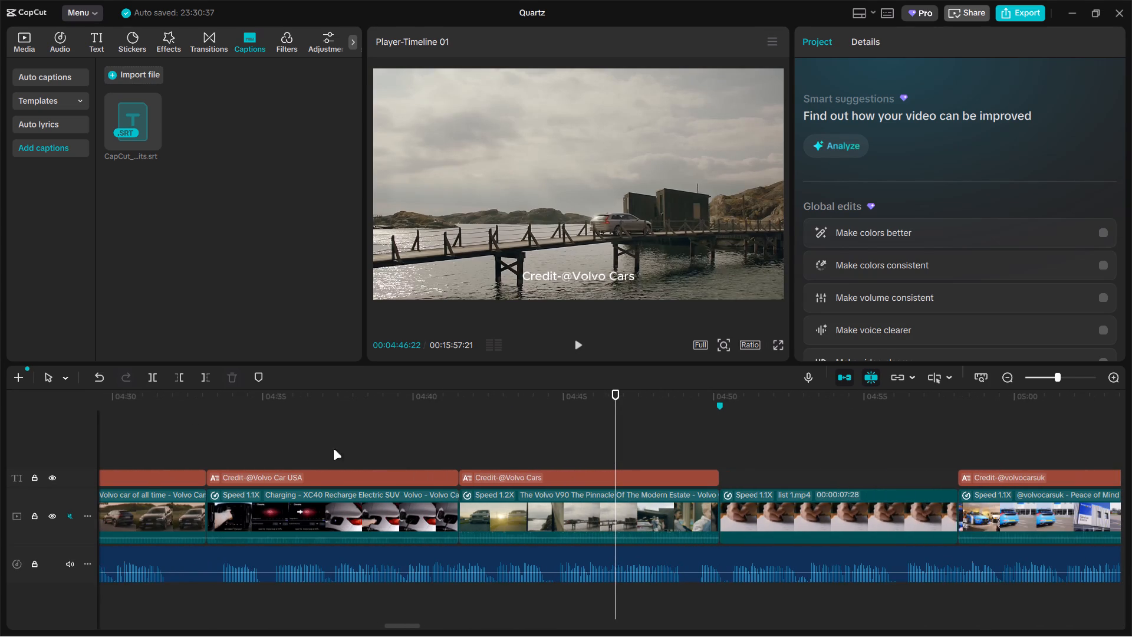
Examine the caption coverage of the clips between about 4:35 and 5:11, including the list and documentation clips.
{"action": "left_click", "coordinate": [275, 443]}
{"action": "scroll", "coordinate": [304, 447], "scroll_direction": "up", "scroll_amount": 3, "text": "ctrl"}
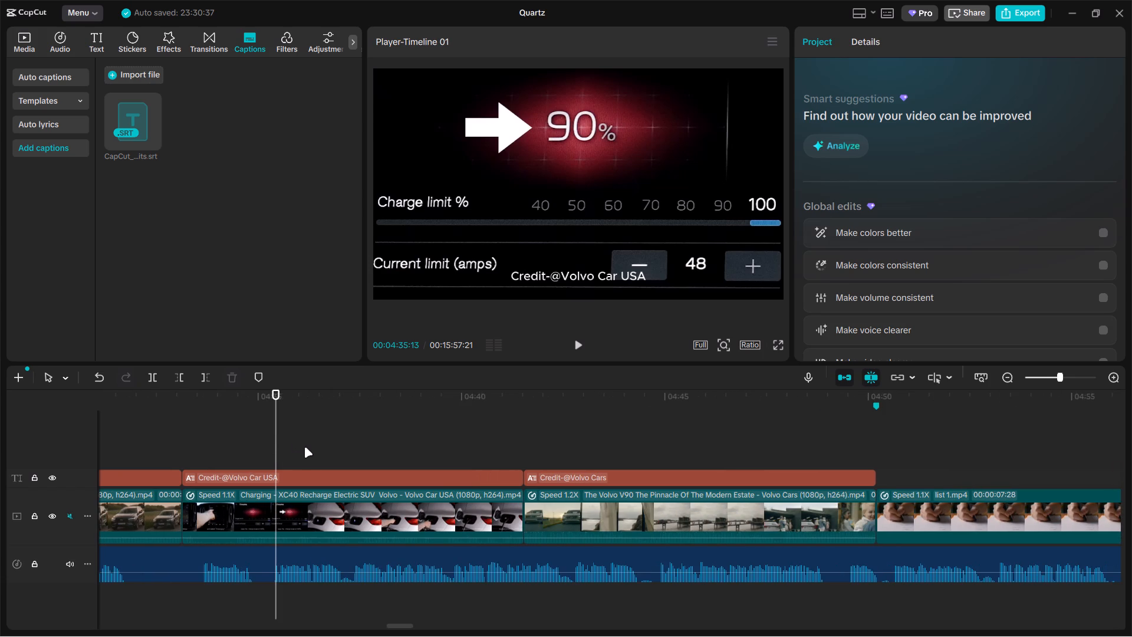
{"action": "scroll", "coordinate": [307, 446], "scroll_direction": "down", "scroll_amount": 8, "text": "ctrl"}
{"action": "scroll", "coordinate": [307, 446], "scroll_direction": "up", "scroll_amount": 9, "text": "ctrl"}
{"action": "scroll", "coordinate": [308, 445], "scroll_direction": "down", "scroll_amount": 9, "text": "ctrl"}
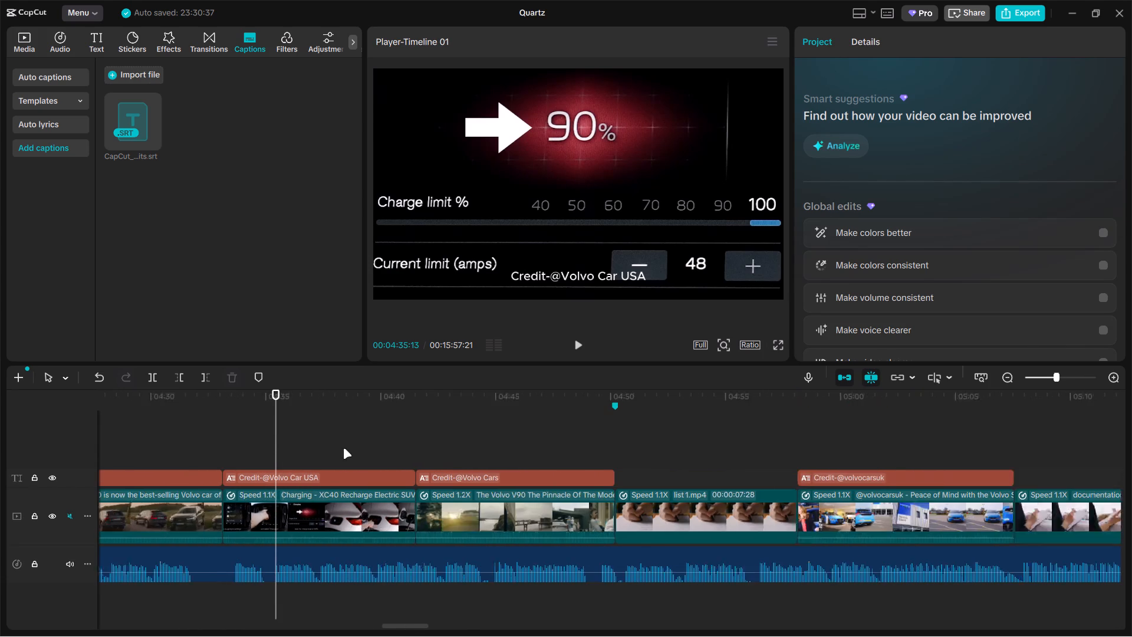
{"action": "left_click", "coordinate": [571, 458]}
{"action": "scroll", "coordinate": [571, 458], "scroll_direction": "up", "scroll_amount": 4, "text": "ctrl"}
{"action": "scroll", "coordinate": [571, 458], "scroll_direction": "down", "scroll_amount": 3, "text": "ctrl"}
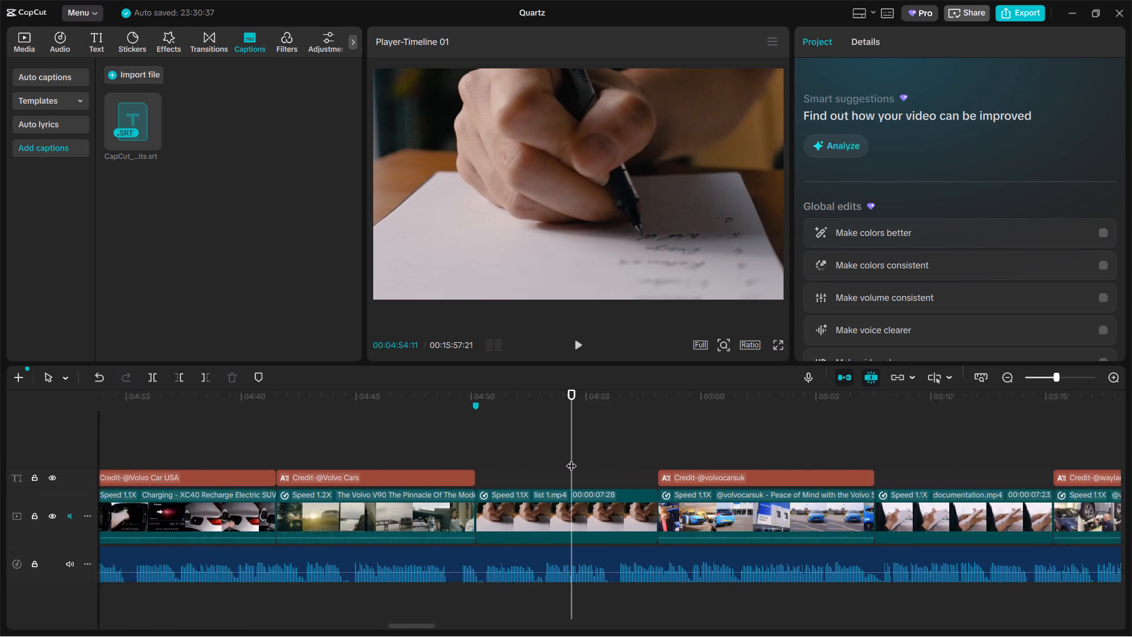
{"action": "scroll", "coordinate": [571, 458], "scroll_direction": "down", "scroll_amount": 1, "text": "ctrl"}
{"action": "left_click", "coordinate": [838, 464]}
{"action": "scroll", "coordinate": [838, 464], "scroll_direction": "down", "scroll_amount": 1, "text": "ctrl"}
{"action": "scroll", "coordinate": [838, 464], "scroll_direction": "up", "scroll_amount": 4, "text": "ctrl"}
{"action": "scroll", "coordinate": [838, 464], "scroll_direction": "down", "scroll_amount": 2, "text": "ctrl"}
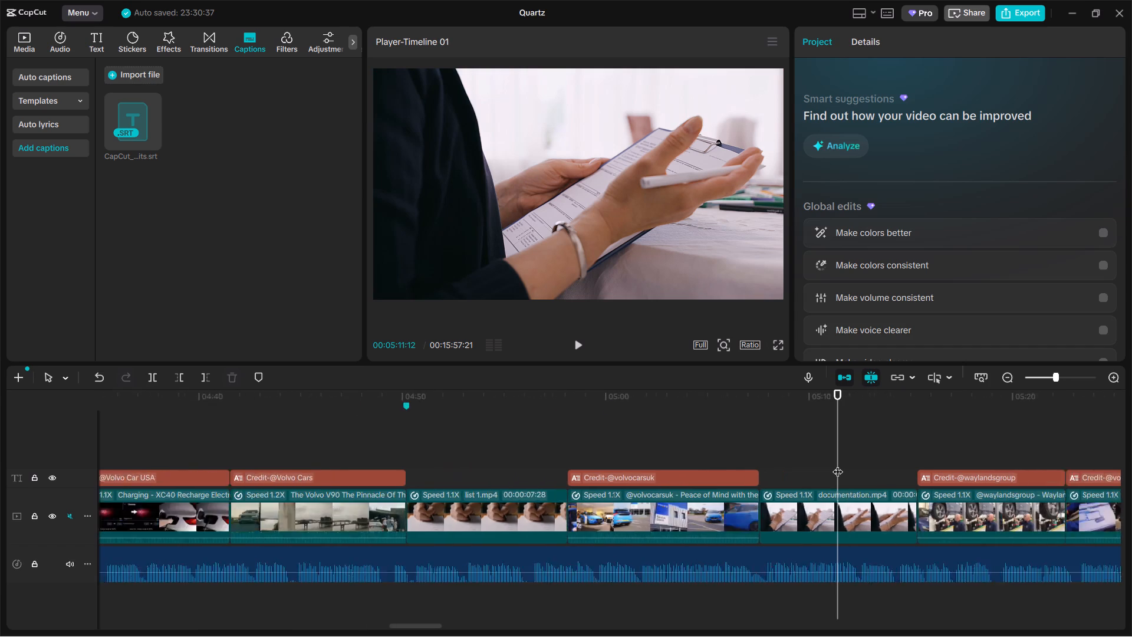
{"action": "scroll", "coordinate": [838, 464], "scroll_direction": "down", "scroll_amount": 20, "text": "ctrl"}
{"action": "scroll", "coordinate": [838, 464], "scroll_direction": "down", "scroll_amount": 2, "text": "ctrl"}
Examine how the credit captions line up with their clips from the nine-minute area to the end of the video.
{"action": "left_click", "coordinate": [947, 458]}
{"action": "scroll", "coordinate": [947, 452], "scroll_direction": "up", "scroll_amount": 13, "text": "ctrl"}
{"action": "scroll", "coordinate": [942, 449], "scroll_direction": "up", "scroll_amount": 17, "text": "ctrl"}
{"action": "left_click_drag", "start_coordinate": [940, 449], "coordinate": [930, 451]}
{"action": "scroll", "coordinate": [930, 451], "scroll_direction": "up", "scroll_amount": 2, "text": "ctrl"}
{"action": "scroll", "coordinate": [930, 451], "scroll_direction": "down", "scroll_amount": 6, "text": "ctrl"}
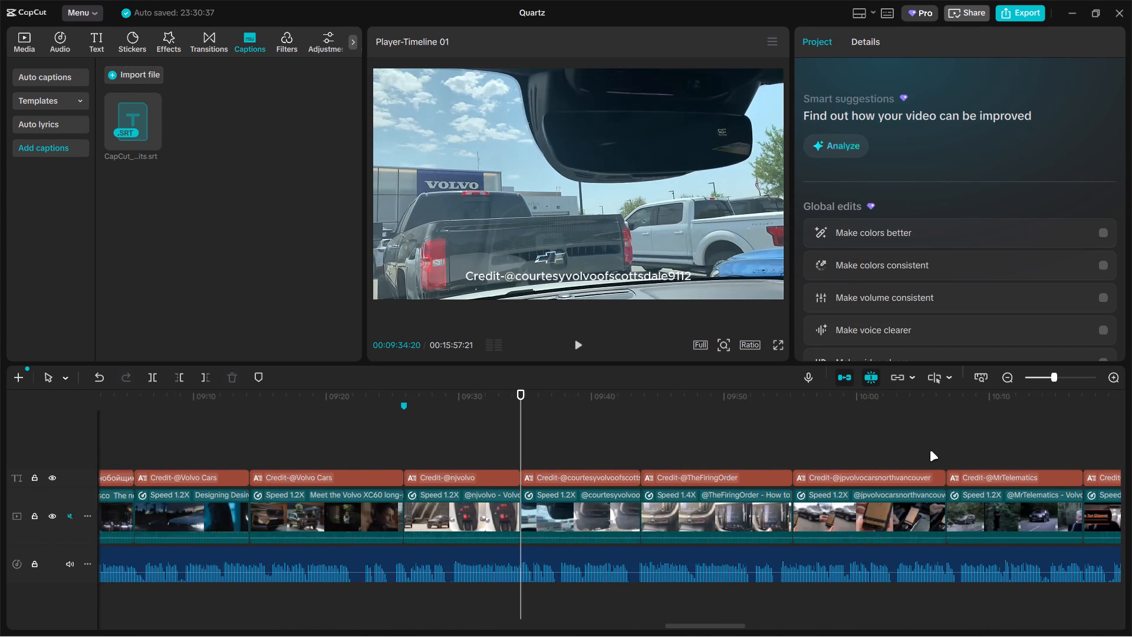
{"action": "scroll", "coordinate": [930, 451], "scroll_direction": "down", "scroll_amount": 20, "text": "ctrl"}
{"action": "scroll", "coordinate": [930, 451], "scroll_direction": "down", "scroll_amount": 1, "text": "ctrl"}
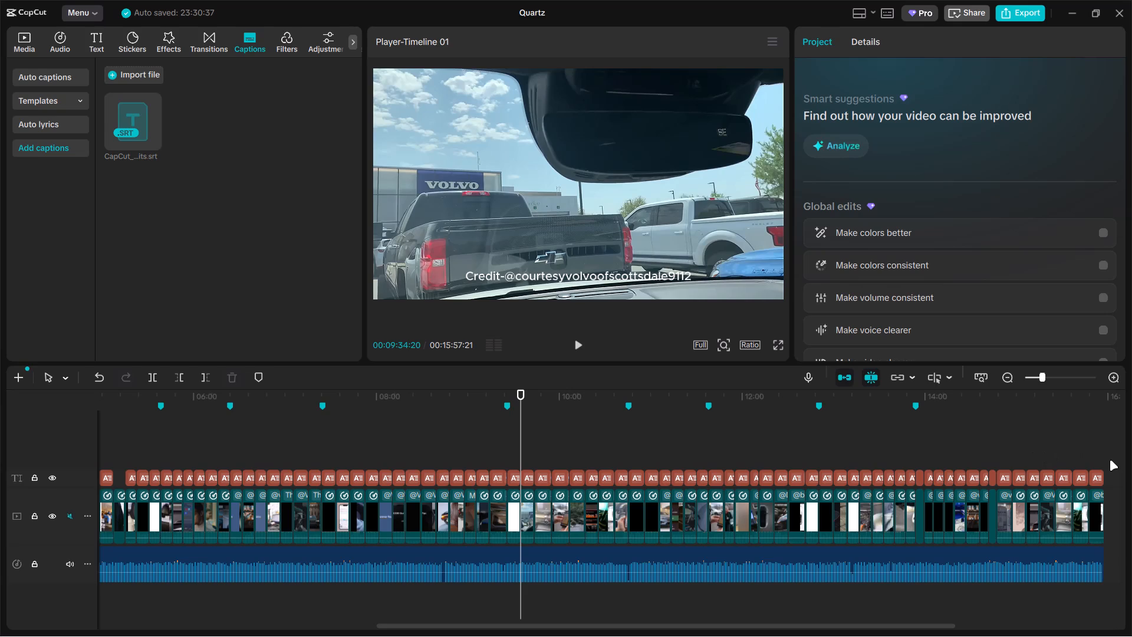
{"action": "left_click", "coordinate": [1108, 459]}
{"action": "scroll", "coordinate": [1105, 459], "scroll_direction": "up", "scroll_amount": 20, "text": "ctrl"}
{"action": "scroll", "coordinate": [1105, 459], "scroll_direction": "up", "scroll_amount": 3, "text": "ctrl"}
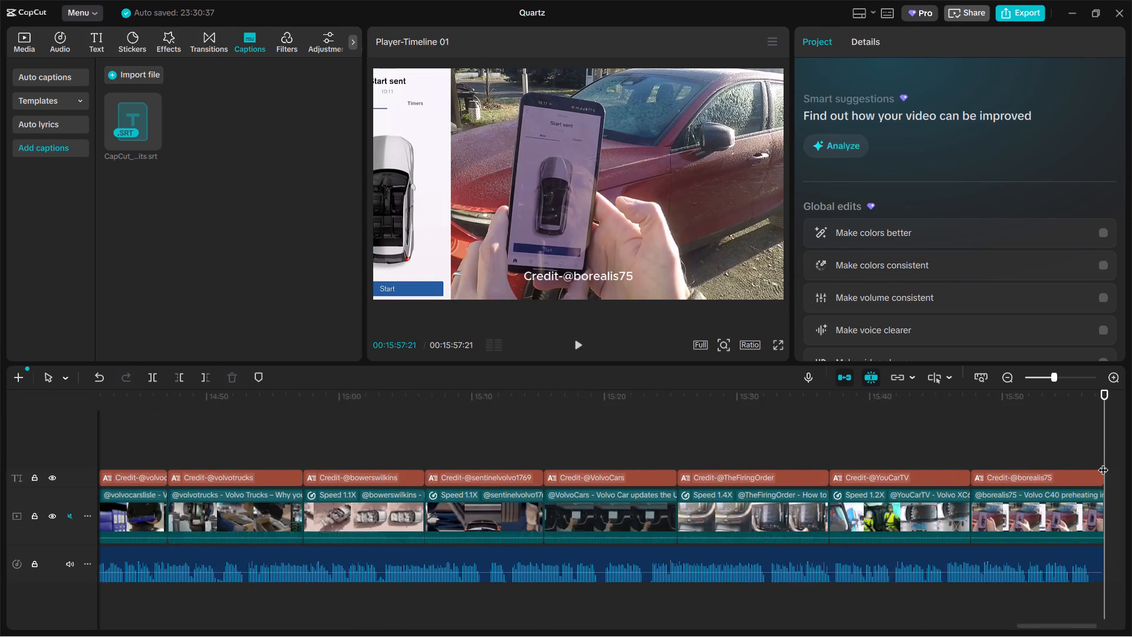
{"action": "scroll", "coordinate": [1103, 462], "scroll_direction": "up", "scroll_amount": 5, "text": "ctrl"}
{"action": "scroll", "coordinate": [1103, 462], "scroll_direction": "down", "scroll_amount": 3, "text": "ctrl"}
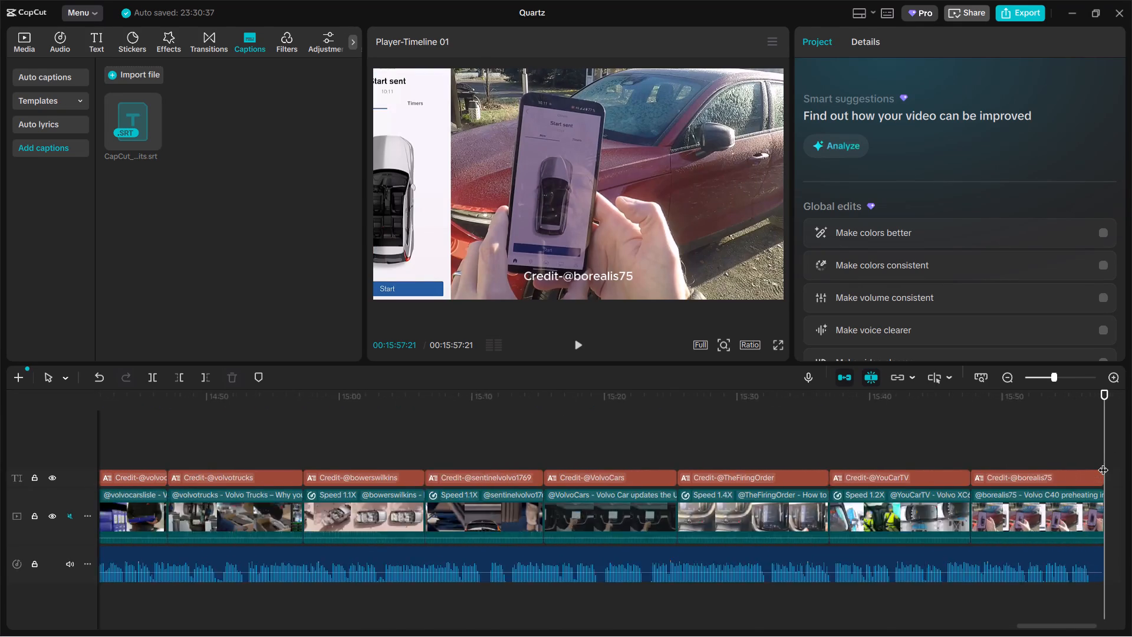
{"action": "scroll", "coordinate": [1103, 462], "scroll_direction": "down", "scroll_amount": 20, "text": "ctrl"}
{"action": "scroll", "coordinate": [1103, 462], "scroll_direction": "down", "scroll_amount": 1, "text": "ctrl"}
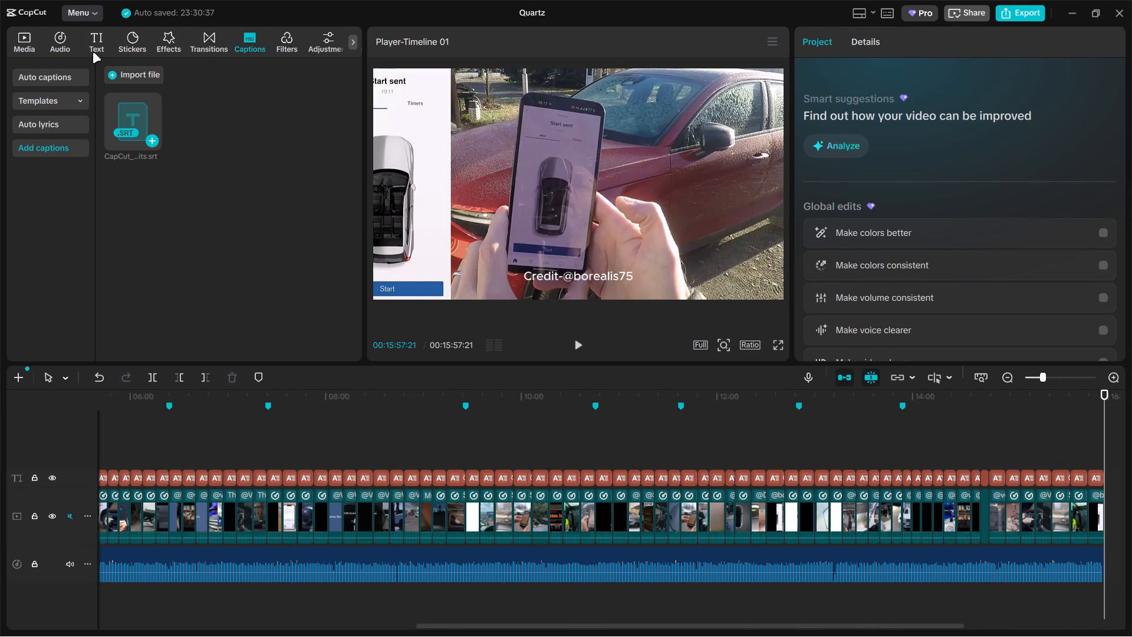
Add the saved preset My presets17 to the main video track, directly after the last clip.
{"action": "left_click", "coordinate": [16, 42]}
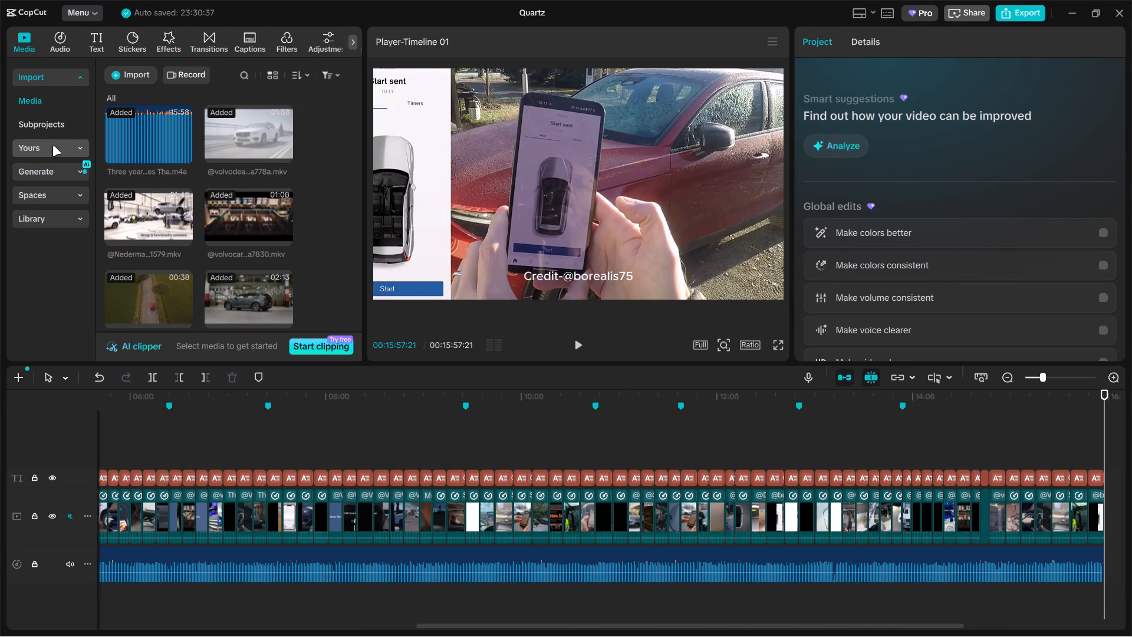
{"action": "left_click", "coordinate": [52, 146]}
{"action": "left_click", "coordinate": [54, 154]}
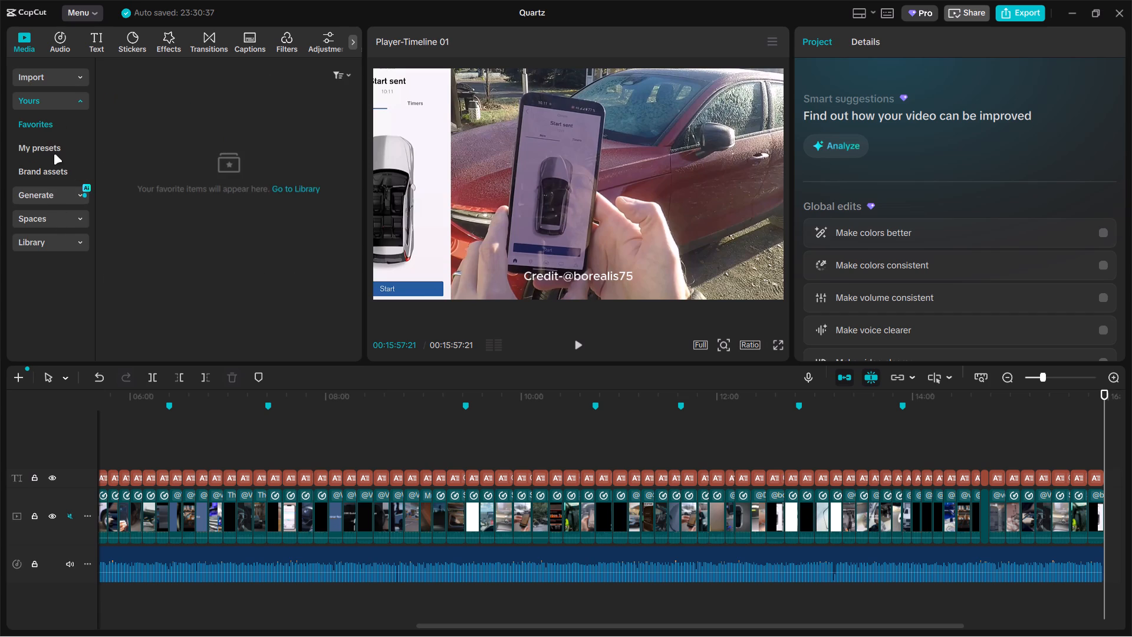
{"action": "scroll", "coordinate": [169, 235], "scroll_direction": "down", "scroll_amount": 6}
{"action": "scroll", "coordinate": [252, 306], "scroll_direction": "down", "scroll_amount": 5}
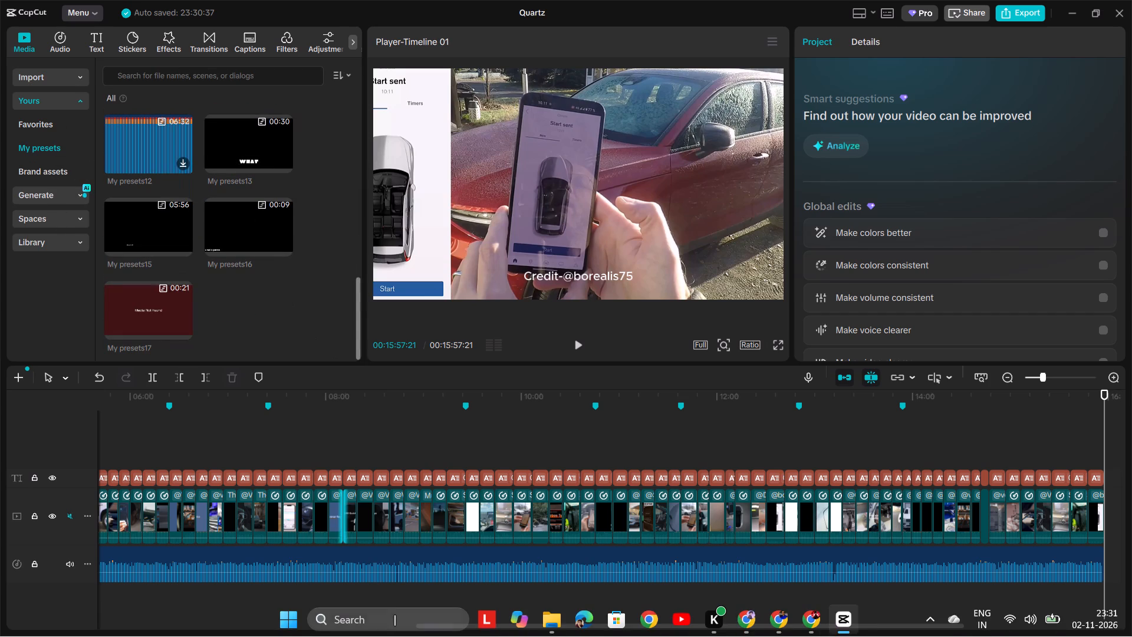
{"action": "left_click_drag", "start_coordinate": [145, 302], "coordinate": [1131, 478]}
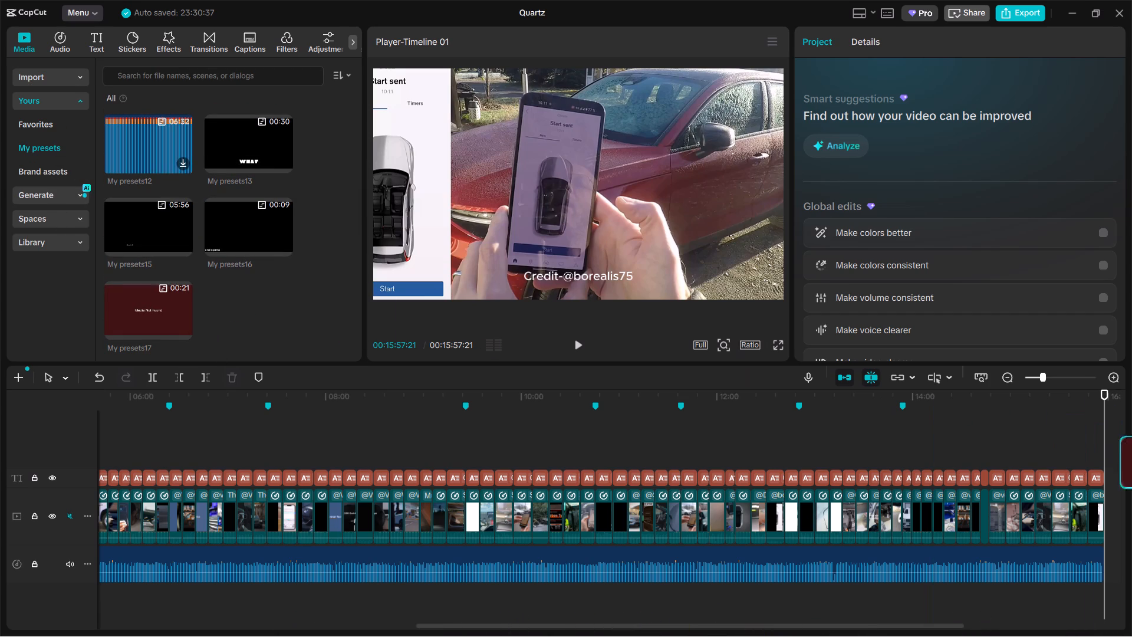
{"action": "left_click_drag", "start_coordinate": [1131, 478], "coordinate": [1131, 504]}
{"action": "left_click_drag", "start_coordinate": [1131, 504], "coordinate": [1123, 502]}
{"action": "left_click_drag", "start_coordinate": [1131, 504], "coordinate": [930, 469]}
{"action": "double_click", "coordinate": [1123, 503]}
{"action": "left_click_drag", "start_coordinate": [1071, 503], "coordinate": [993, 455]}
{"action": "left_click", "coordinate": [993, 458]}
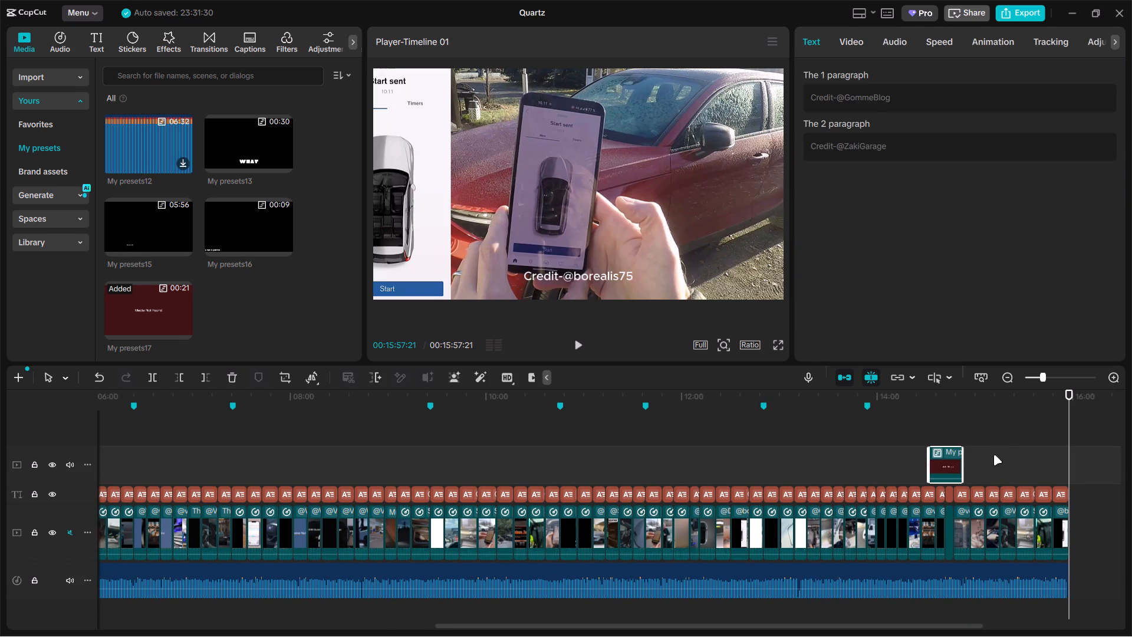
{"action": "left_click_drag", "start_coordinate": [993, 455], "coordinate": [987, 455]}
{"action": "left_click_drag", "start_coordinate": [1107, 516], "coordinate": [759, 478]}
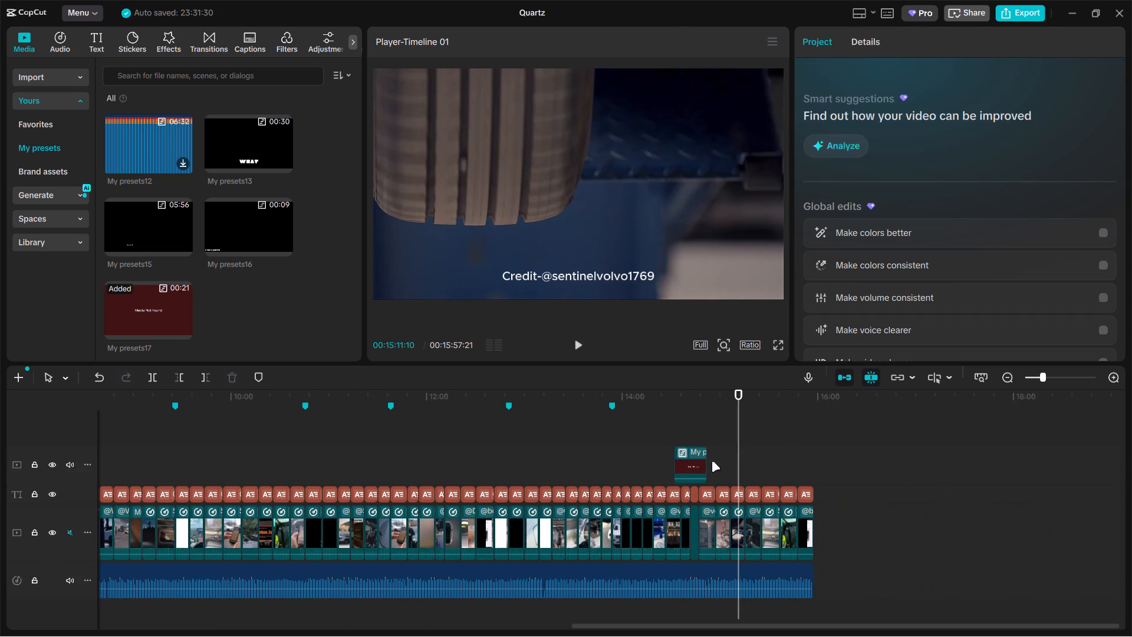
{"action": "left_click_drag", "start_coordinate": [687, 458], "coordinate": [891, 530]}
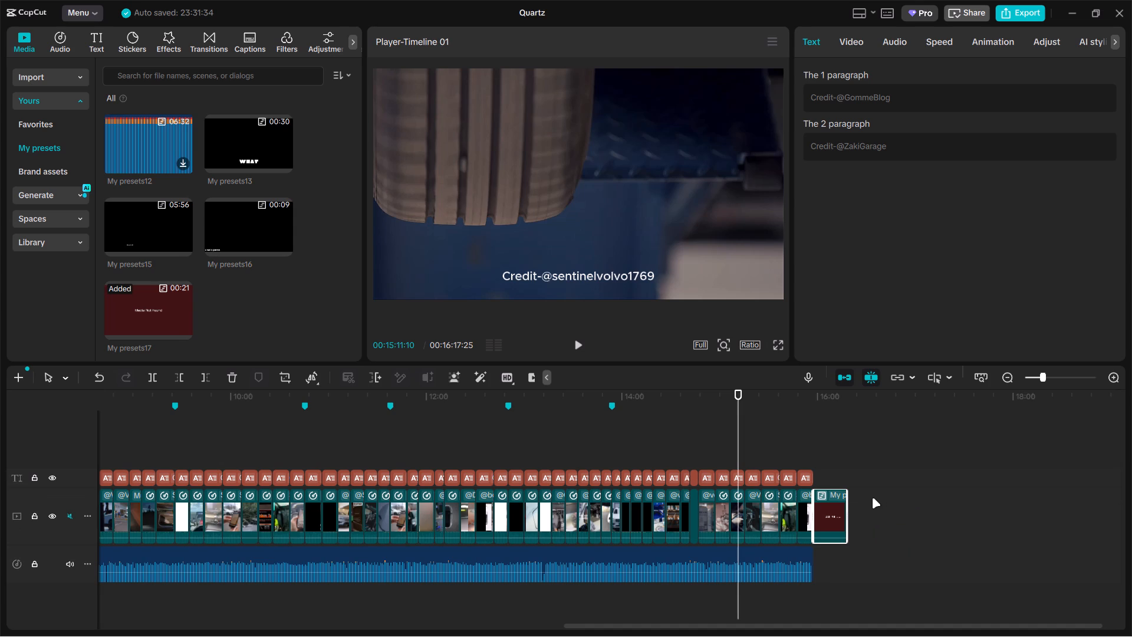
Open the My presets17 clip and copy all the captions and video clips inside it.
{"action": "double_click", "coordinate": [832, 510]}
{"action": "left_click_drag", "start_coordinate": [785, 536], "coordinate": [184, 461]}
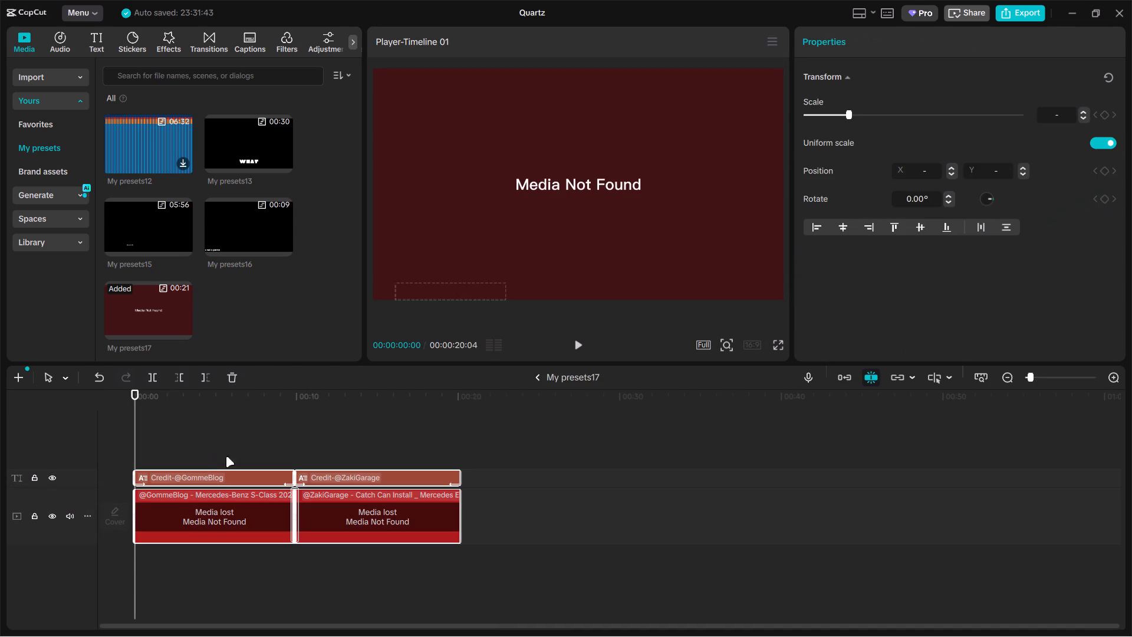
{"action": "key", "text": "ctrl+c"}
Return to the main timeline and delete the My presets17 clip from its end.
{"action": "left_click", "coordinate": [541, 382]}
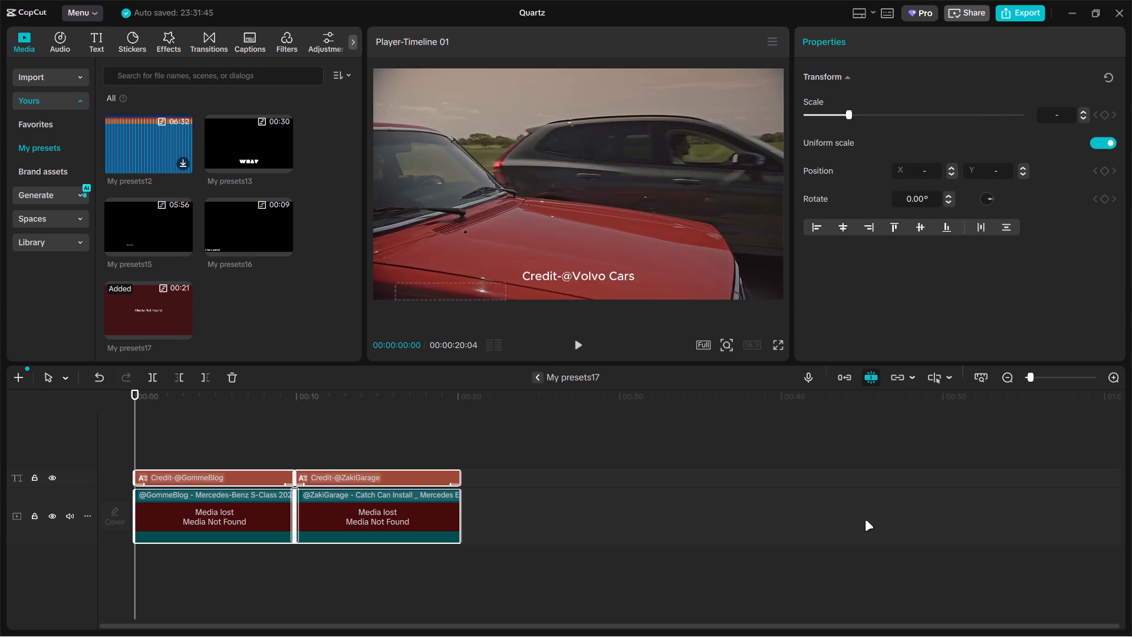
{"action": "key", "text": "BackSpace"}
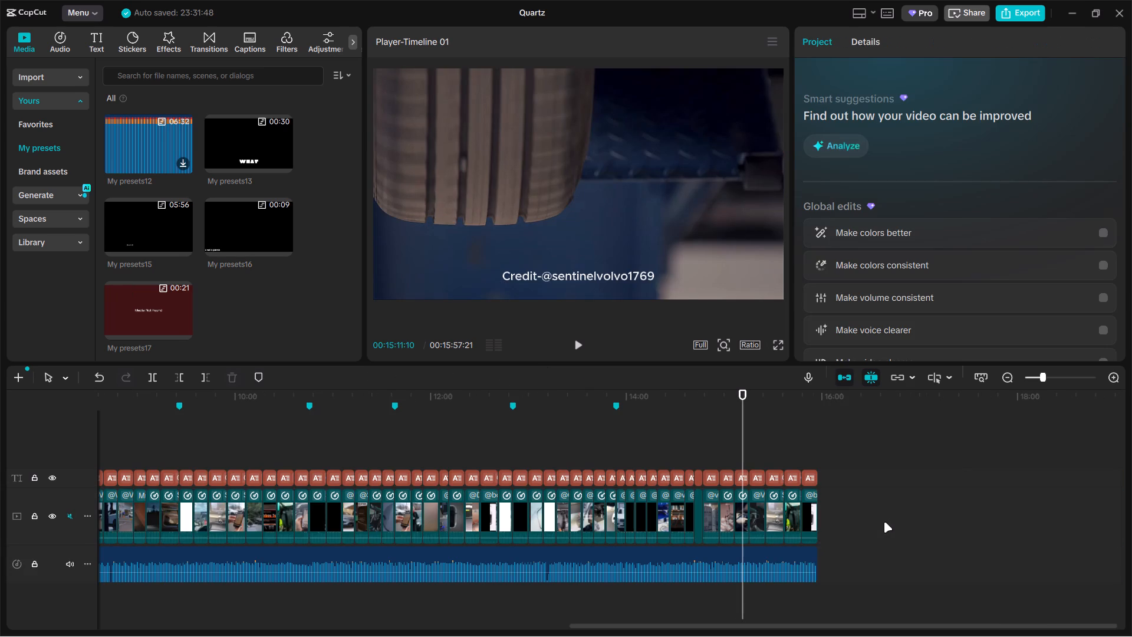
Paste the copied clips and captions at the end of the timeline and move them onto the main video track.
{"action": "left_click", "coordinate": [883, 507]}
{"action": "key", "text": "ctrl+v"}
{"action": "scroll", "coordinate": [871, 513], "scroll_direction": "up", "scroll_amount": 12, "text": "ctrl"}
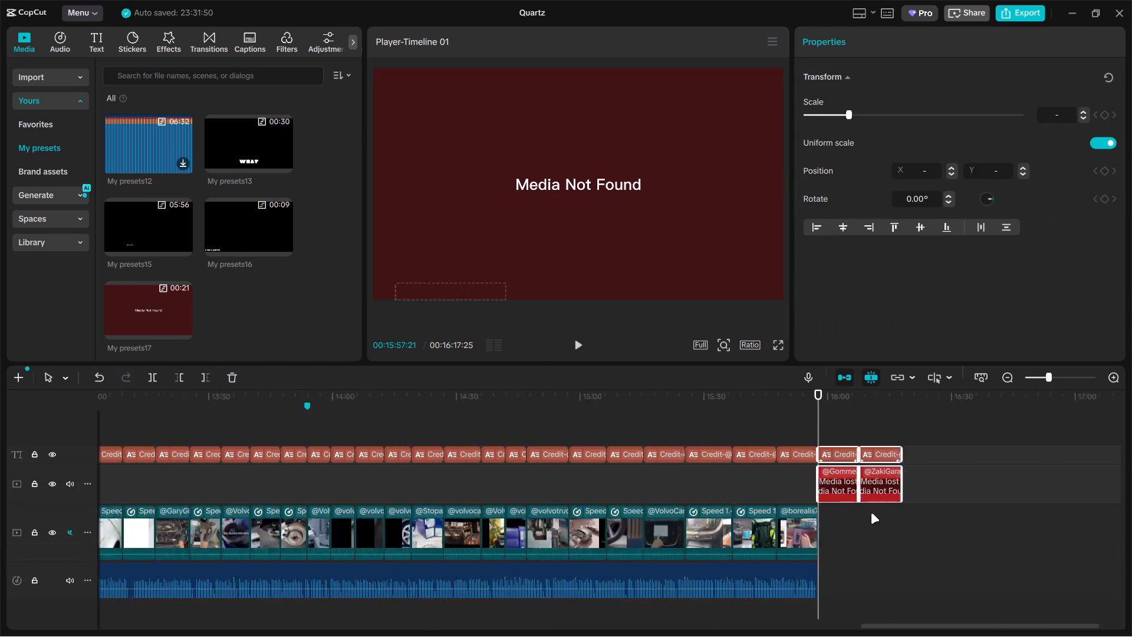
{"action": "scroll", "coordinate": [871, 513], "scroll_direction": "up", "scroll_amount": 8, "text": "ctrl"}
{"action": "left_click_drag", "start_coordinate": [870, 476], "coordinate": [876, 551]}
Apply the 0.5 s Mix transition between the pasted GommeBlog and ZakiGarage clips to all clips.
{"action": "scroll", "coordinate": [984, 510], "scroll_direction": "up", "scroll_amount": 8, "text": "ctrl"}
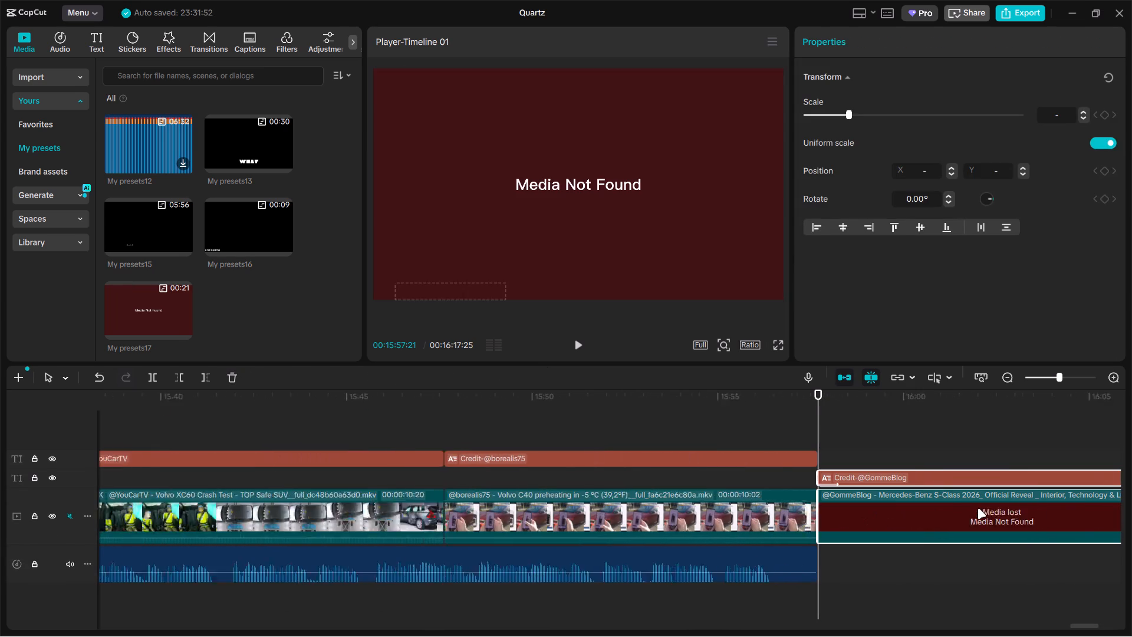
{"action": "scroll", "coordinate": [978, 508], "scroll_direction": "up", "scroll_amount": 4, "text": "ctrl"}
{"action": "left_click_drag", "start_coordinate": [1008, 450], "coordinate": [990, 446]}
{"action": "left_click", "coordinate": [980, 442]}
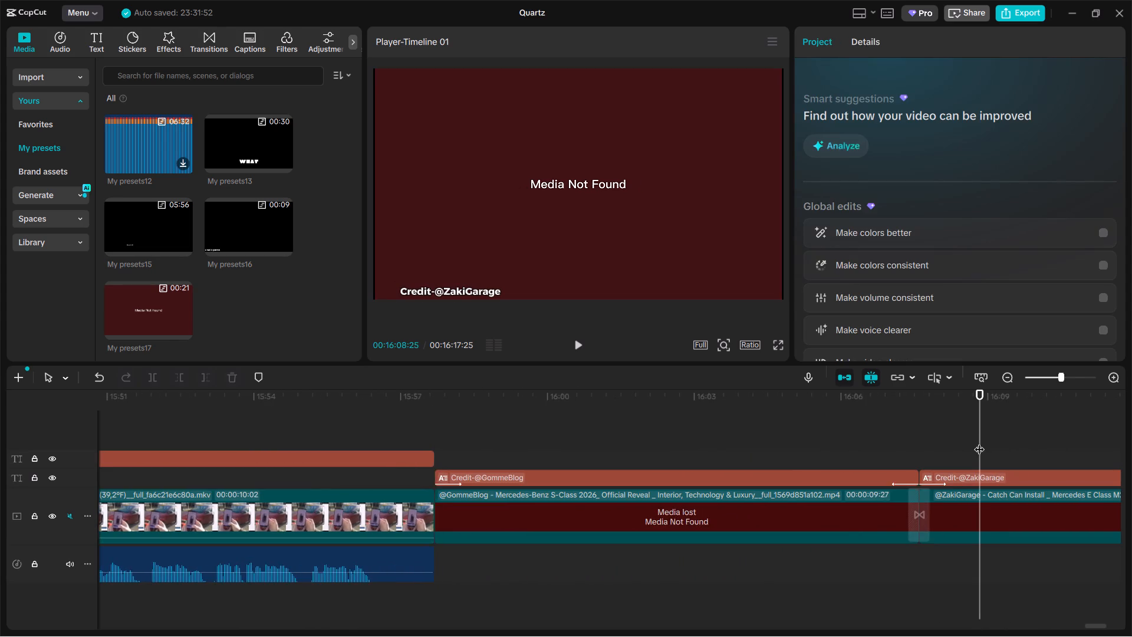
{"action": "scroll", "coordinate": [978, 439], "scroll_direction": "up", "scroll_amount": 13, "text": "ctrl"}
{"action": "scroll", "coordinate": [977, 438], "scroll_direction": "up", "scroll_amount": 8, "text": "ctrl"}
{"action": "left_click", "coordinate": [657, 510]}
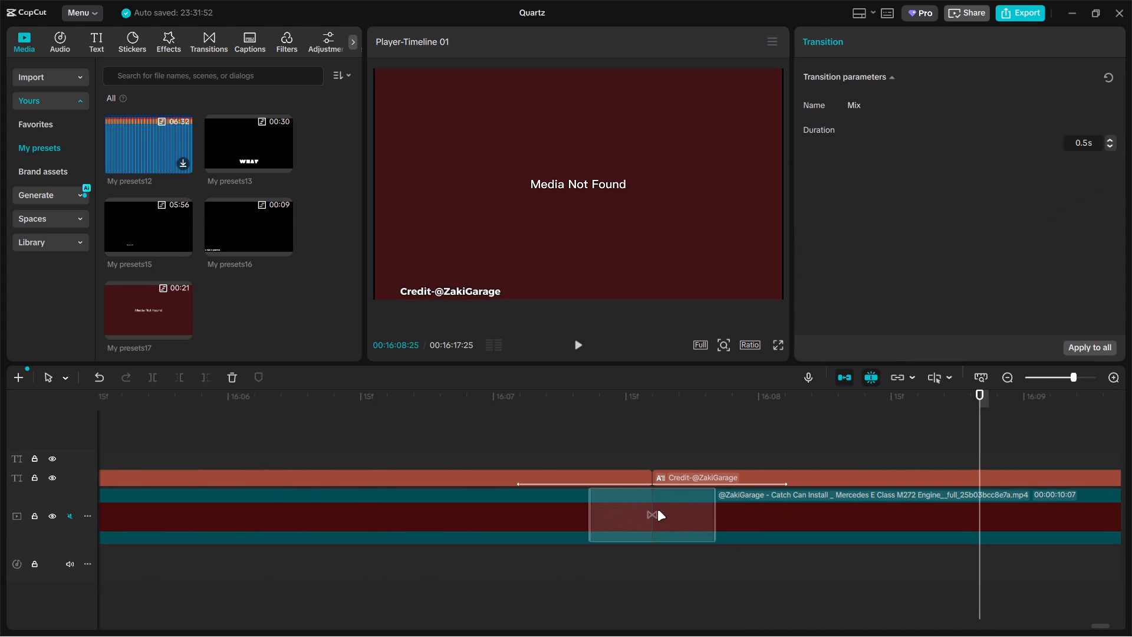
{"action": "left_click", "coordinate": [1075, 352]}
{"action": "left_click_drag", "start_coordinate": [542, 605], "coordinate": [983, 550]}
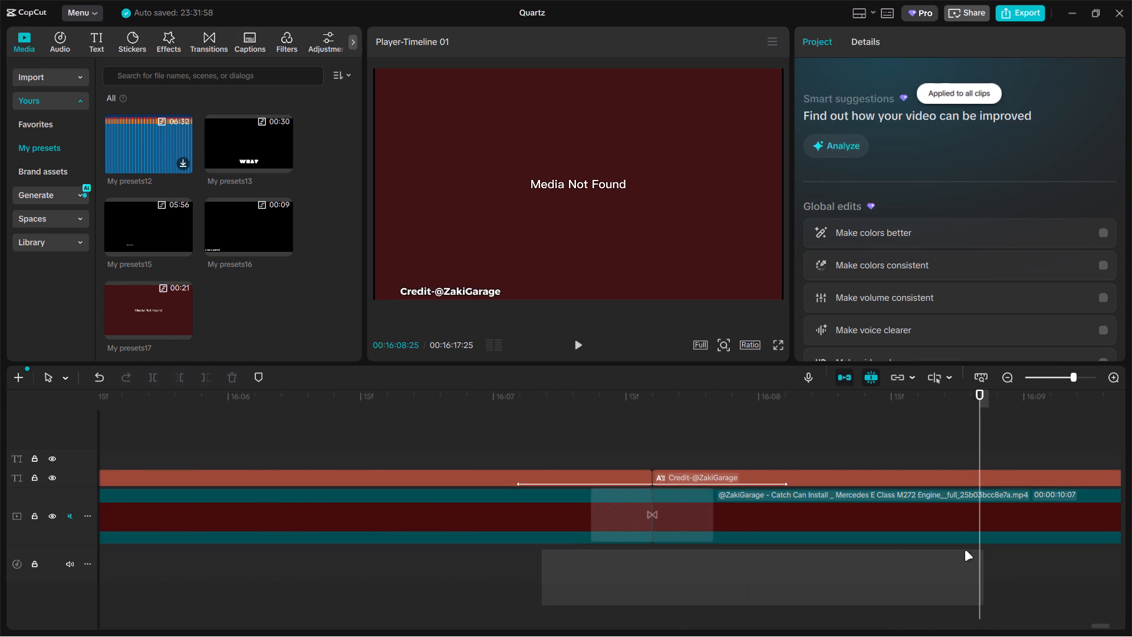
Delete the pasted GommeBlog and ZakiGarage video clips from the end of the main track.
{"action": "left_click_drag", "start_coordinate": [553, 592], "coordinate": [921, 545]}
{"action": "left_click_drag", "start_coordinate": [520, 604], "coordinate": [835, 511]}
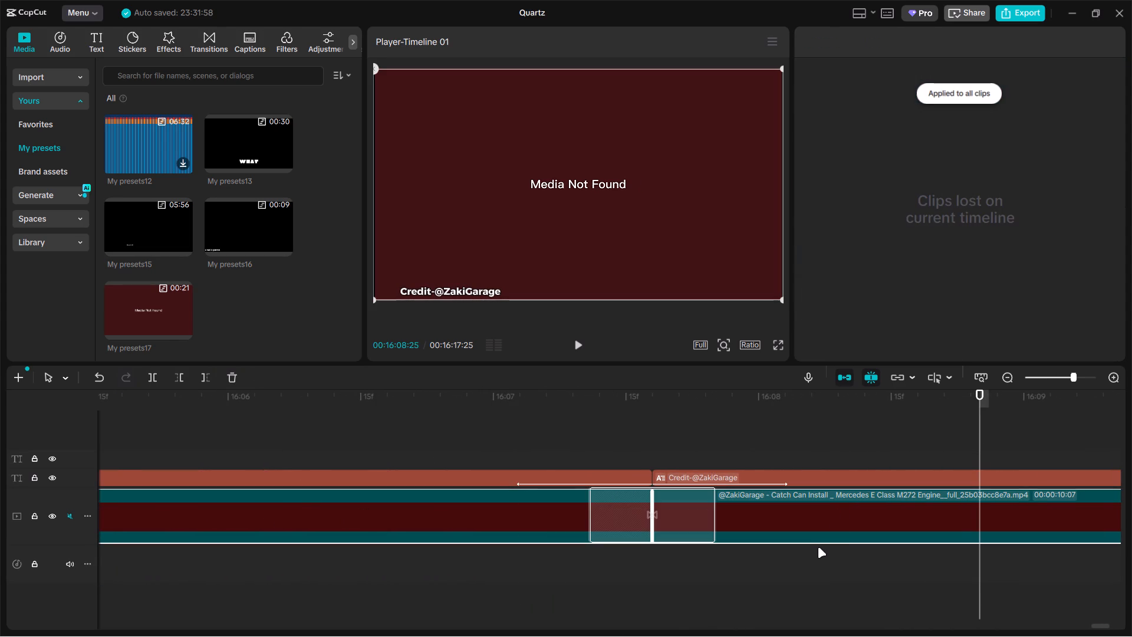
{"action": "key", "text": "BackSpace"}
{"action": "left_click", "coordinate": [421, 483]}
{"action": "right_click", "coordinate": [421, 483]}
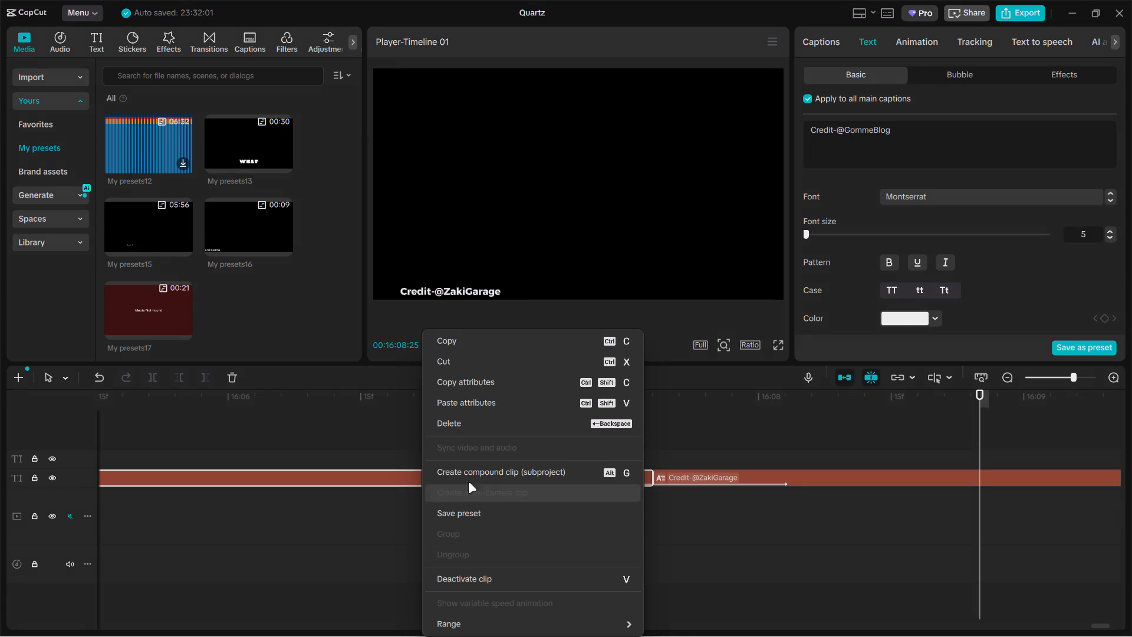
{"action": "left_click", "coordinate": [457, 381]}
Delete the pasted GommeBlog and ZakiGarage credit captions from the end of the timeline.
{"action": "left_click_drag", "start_coordinate": [539, 586], "coordinate": [824, 456]}
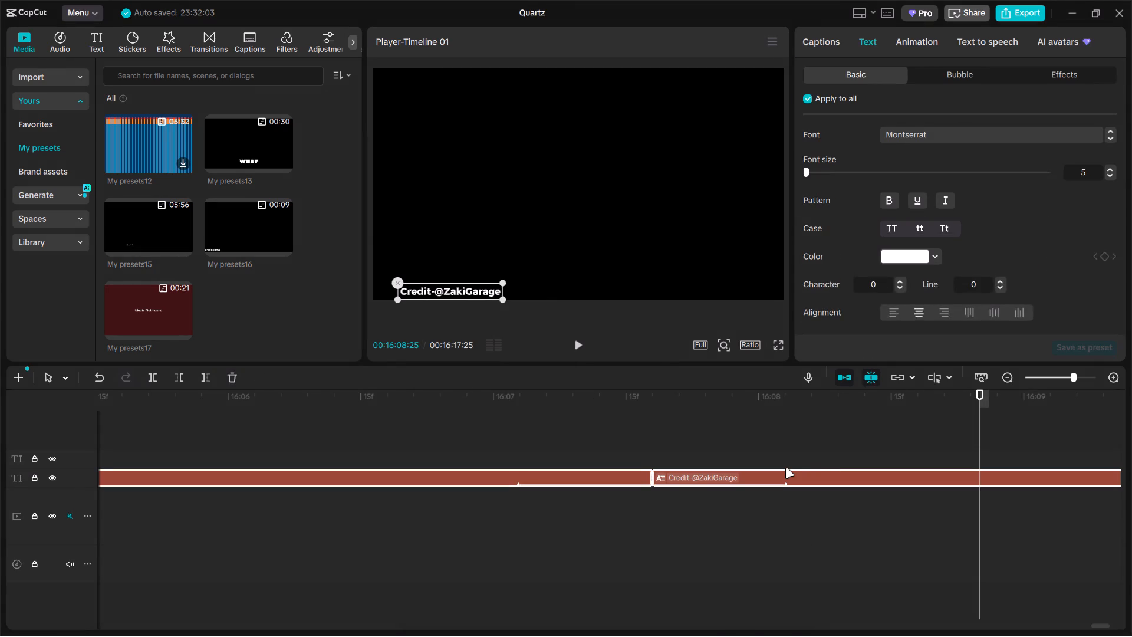
{"action": "key", "text": "BackSpace"}
Select all the remaining credit captions on the timeline and paste the copied caption attributes onto them.
{"action": "scroll", "coordinate": [782, 461], "scroll_direction": "down", "scroll_amount": 3, "text": "ctrl+shift"}
{"action": "scroll", "coordinate": [782, 461], "scroll_direction": "down", "scroll_amount": 14, "text": "ctrl"}
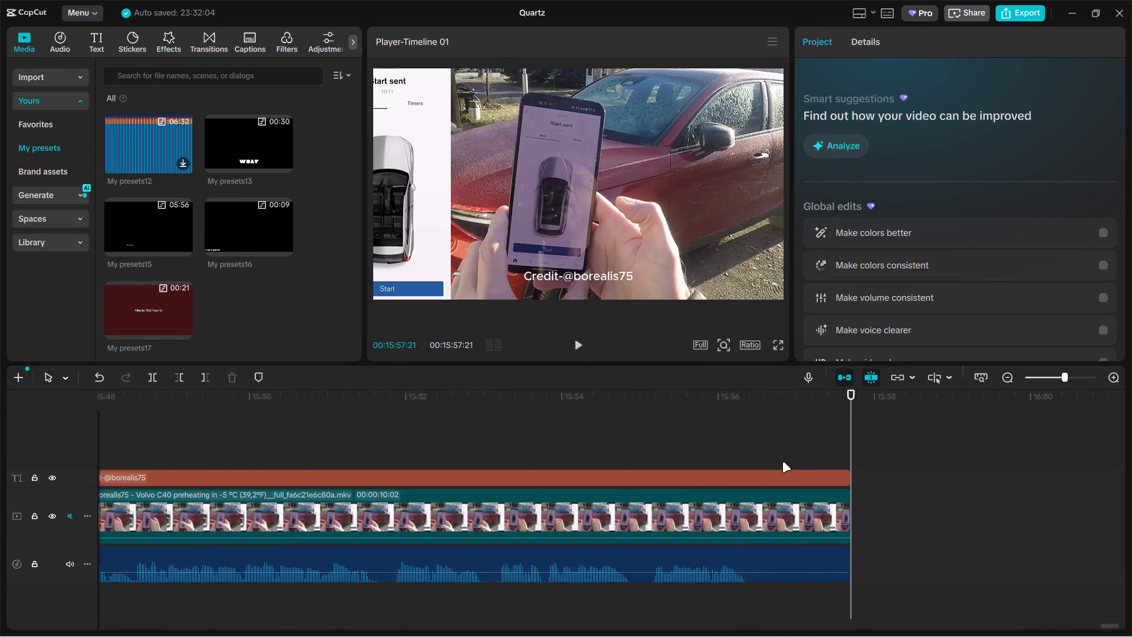
{"action": "scroll", "coordinate": [782, 462], "scroll_direction": "down", "scroll_amount": 3, "text": "ctrl"}
{"action": "scroll", "coordinate": [782, 462], "scroll_direction": "down", "scroll_amount": 20, "text": "ctrl"}
{"action": "scroll", "coordinate": [782, 462], "scroll_direction": "down", "scroll_amount": 17, "text": "ctrl"}
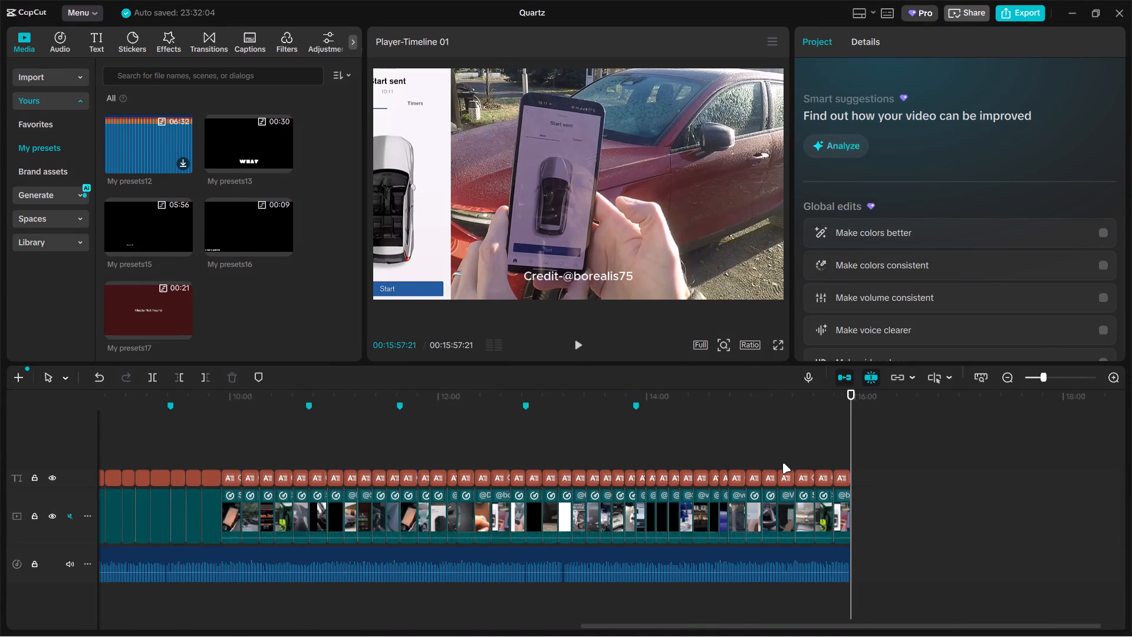
{"action": "scroll", "coordinate": [782, 463], "scroll_direction": "down", "scroll_amount": 20, "text": "ctrl"}
{"action": "scroll", "coordinate": [782, 463], "scroll_direction": "down", "scroll_amount": 4, "text": "ctrl"}
{"action": "left_click_drag", "start_coordinate": [111, 452], "coordinate": [227, 457]}
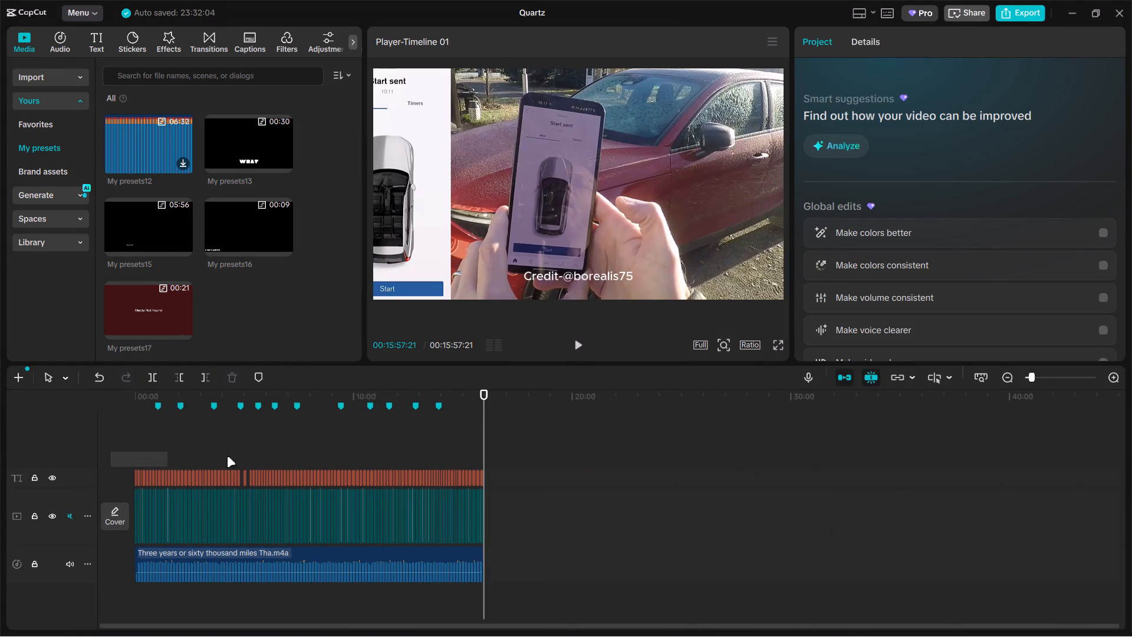
{"action": "left_click_drag", "start_coordinate": [227, 457], "coordinate": [560, 478]}
{"action": "scroll", "coordinate": [540, 469], "scroll_direction": "up", "scroll_amount": 12, "text": "ctrl"}
{"action": "scroll", "coordinate": [539, 468], "scroll_direction": "up", "scroll_amount": 14, "text": "ctrl"}
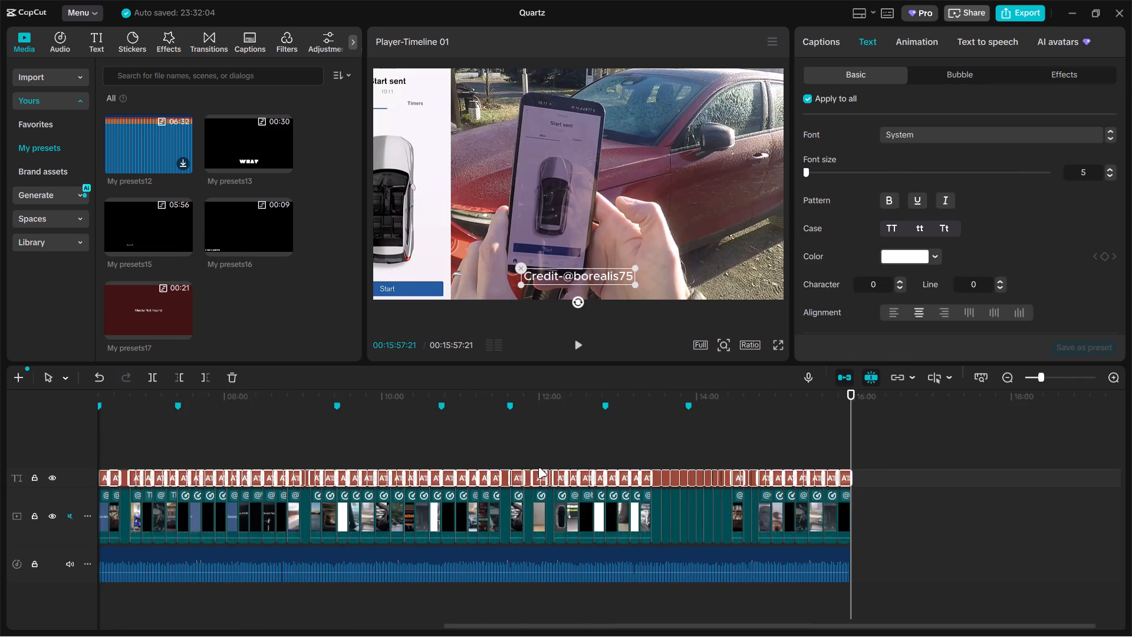
{"action": "scroll", "coordinate": [538, 468], "scroll_direction": "up", "scroll_amount": 20, "text": "ctrl"}
{"action": "scroll", "coordinate": [538, 468], "scroll_direction": "up", "scroll_amount": 5, "text": "ctrl"}
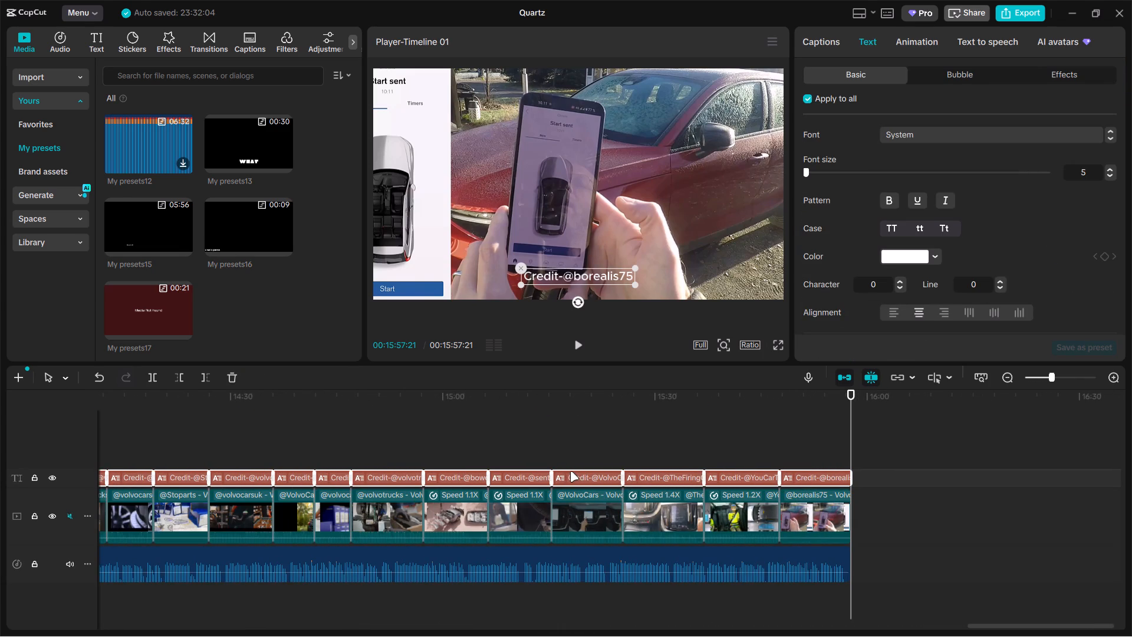
{"action": "right_click", "coordinate": [572, 472]}
{"action": "left_click", "coordinate": [634, 403]}
{"action": "scroll", "coordinate": [630, 409], "scroll_direction": "down", "scroll_amount": 6, "text": "ctrl"}
{"action": "left_click", "coordinate": [725, 413]}
{"action": "scroll", "coordinate": [440, 473], "scroll_direction": "down", "scroll_amount": 15, "text": "ctrl"}
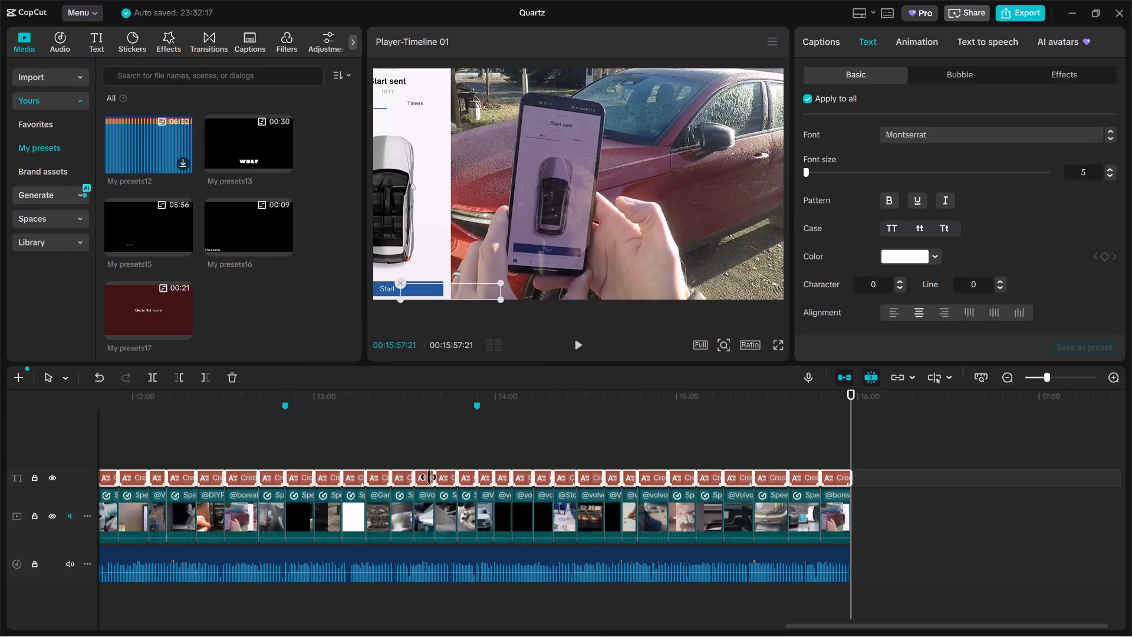
{"action": "scroll", "coordinate": [429, 477], "scroll_direction": "down", "scroll_amount": 20, "text": "ctrl"}
{"action": "scroll", "coordinate": [429, 477], "scroll_direction": "down", "scroll_amount": 1, "text": "ctrl"}
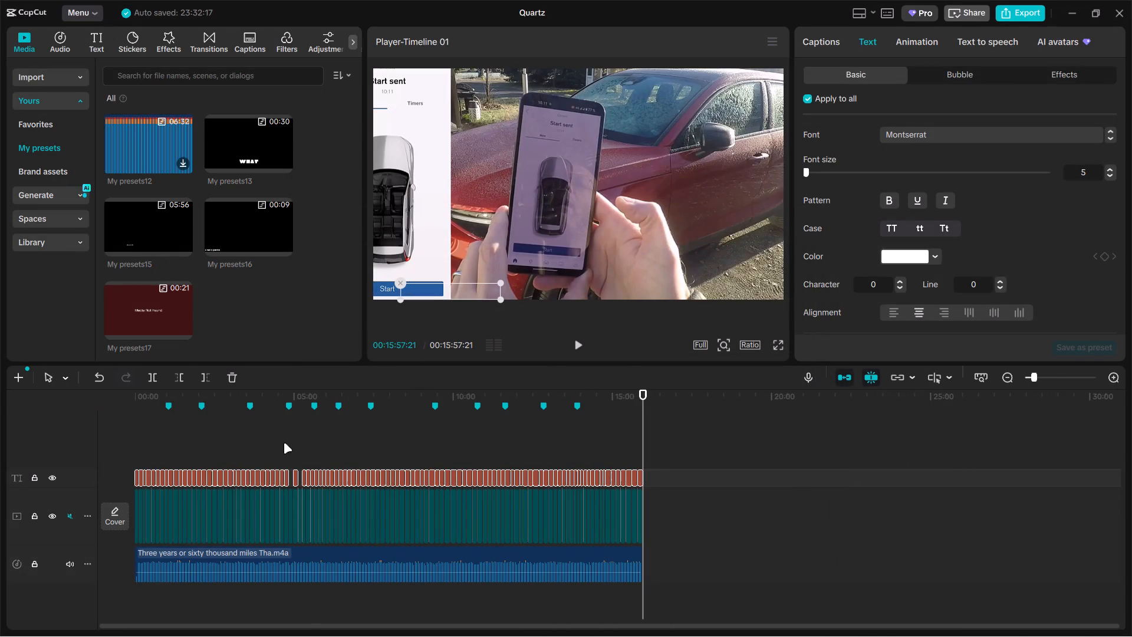
{"action": "left_click", "coordinate": [181, 452]}
{"action": "left_click_drag", "start_coordinate": [181, 449], "coordinate": [103, 442]}
{"action": "scroll", "coordinate": [187, 464], "scroll_direction": "up", "scroll_amount": 14, "text": "ctrl"}
{"action": "scroll", "coordinate": [190, 461], "scroll_direction": "up", "scroll_amount": 18, "text": "ctrl"}
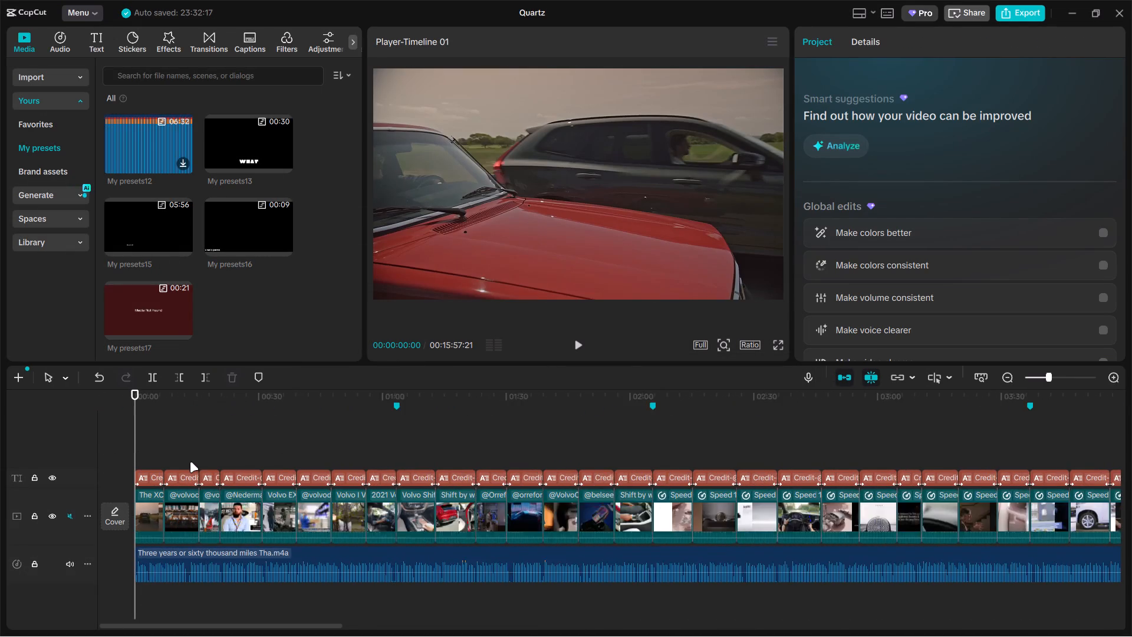
{"action": "scroll", "coordinate": [190, 462], "scroll_direction": "up", "scroll_amount": 12, "text": "ctrl"}
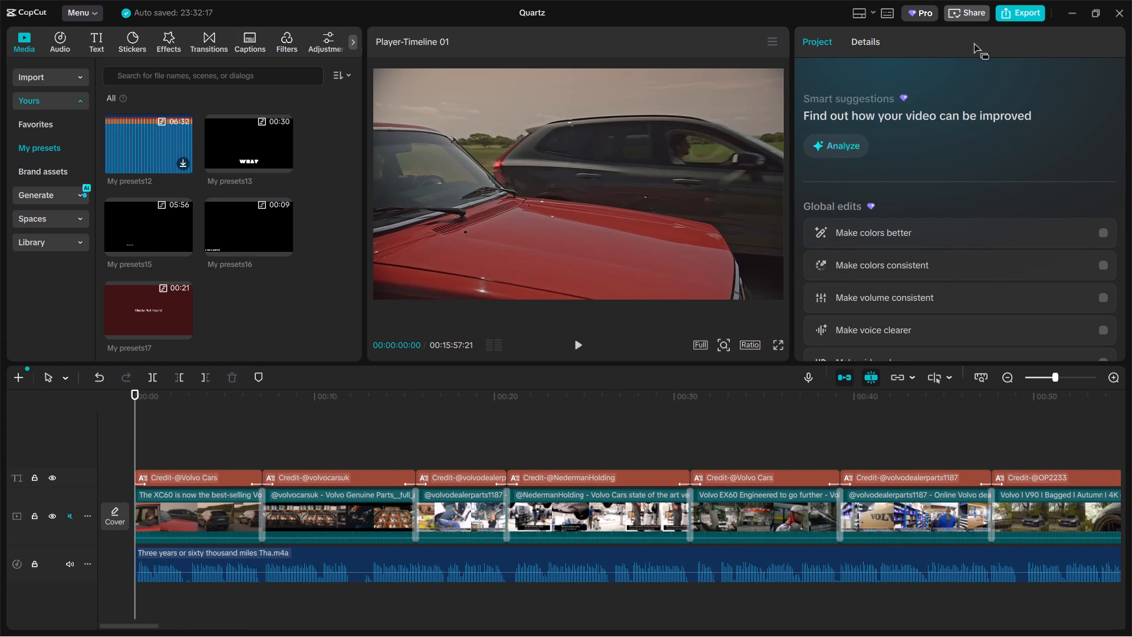
{"action": "left_click", "coordinate": [199, 481]}
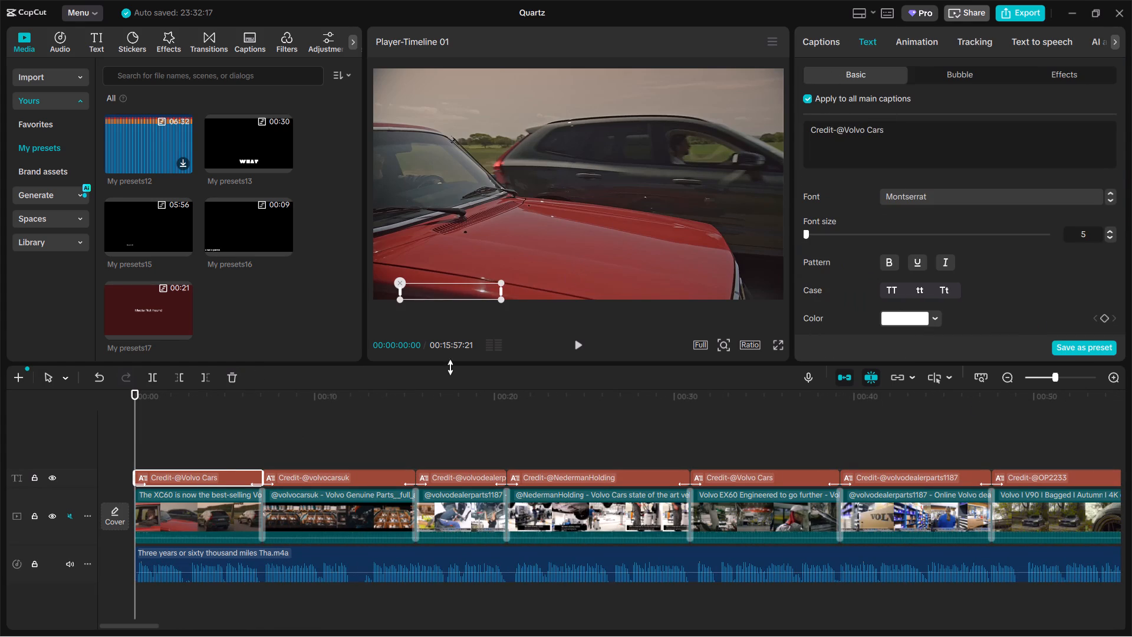
{"action": "scroll", "coordinate": [218, 457], "scroll_direction": "up", "scroll_amount": 8, "text": "ctrl"}
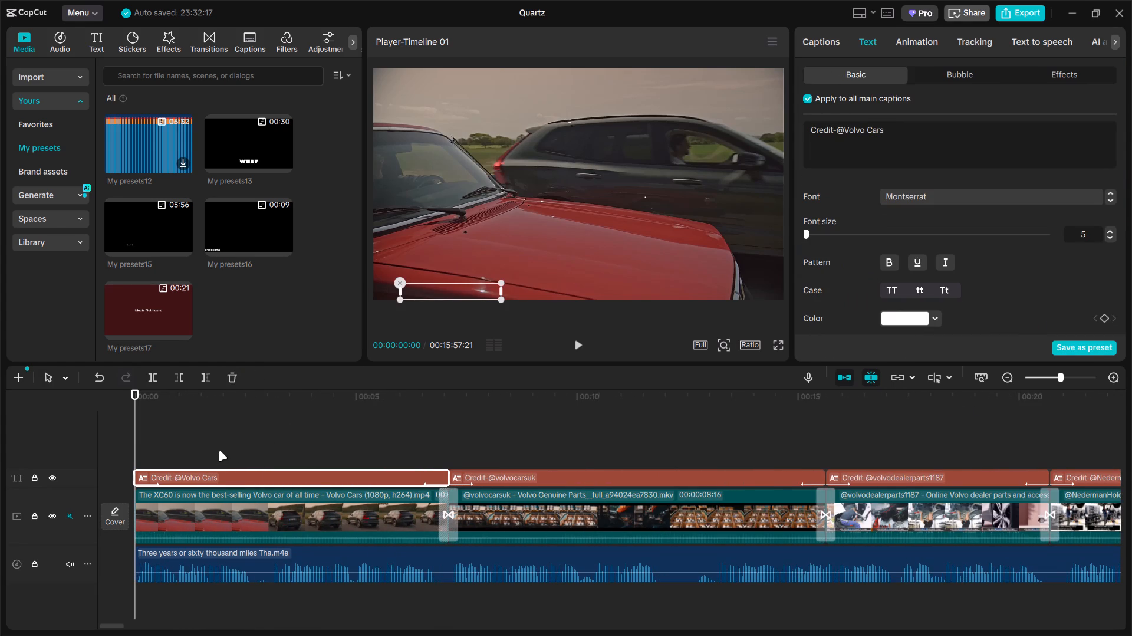
{"action": "scroll", "coordinate": [219, 451], "scroll_direction": "down", "scroll_amount": 5, "text": "ctrl"}
{"action": "left_click", "coordinate": [808, 97]}
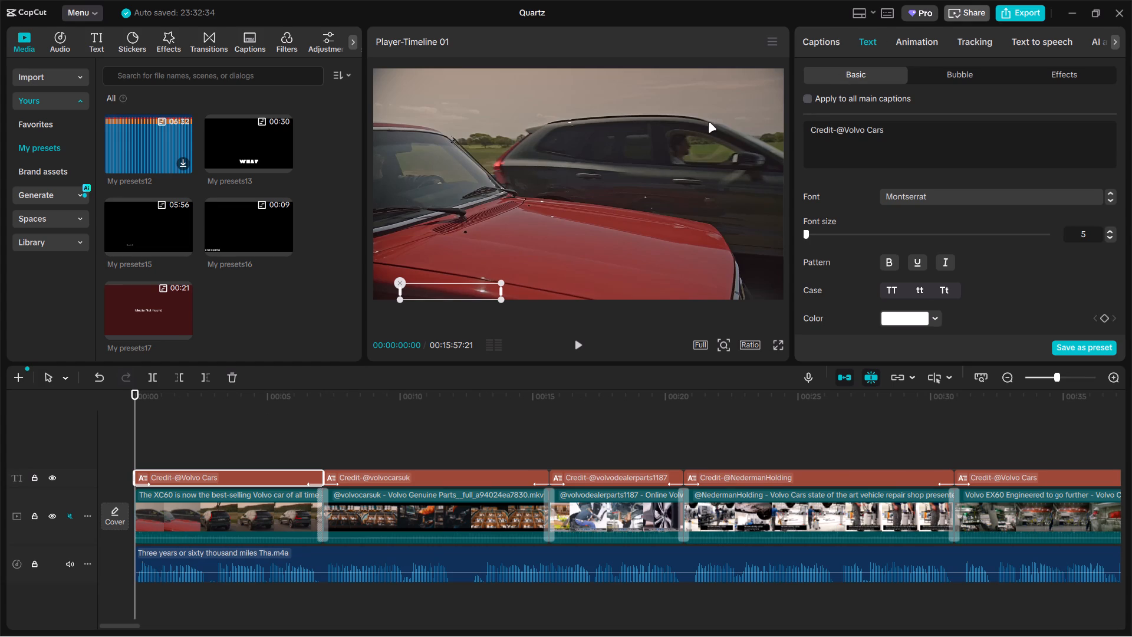
Align the first four credits, Volvo Cars, volvocarsuk, volvodealerparts1187 and NedermanHolding, with the bottom-left corner of the video frame.
{"action": "scroll", "coordinate": [139, 536], "scroll_direction": "down", "scroll_amount": 17, "text": "ctrl"}
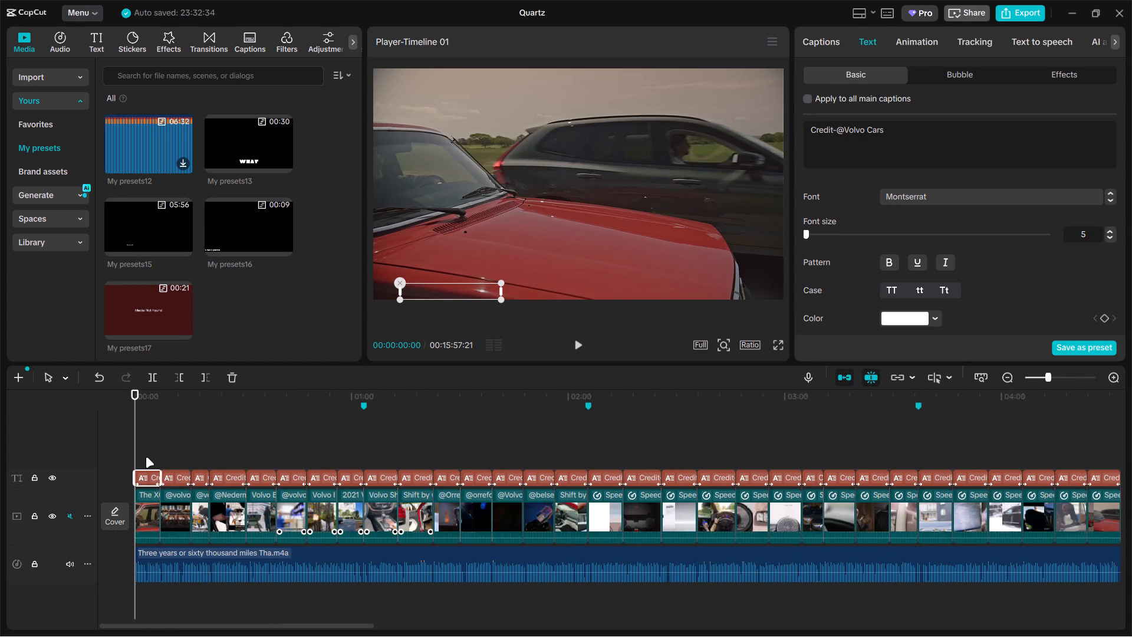
{"action": "left_click", "coordinate": [146, 457]}
{"action": "left_click_drag", "start_coordinate": [447, 288], "coordinate": [417, 281]}
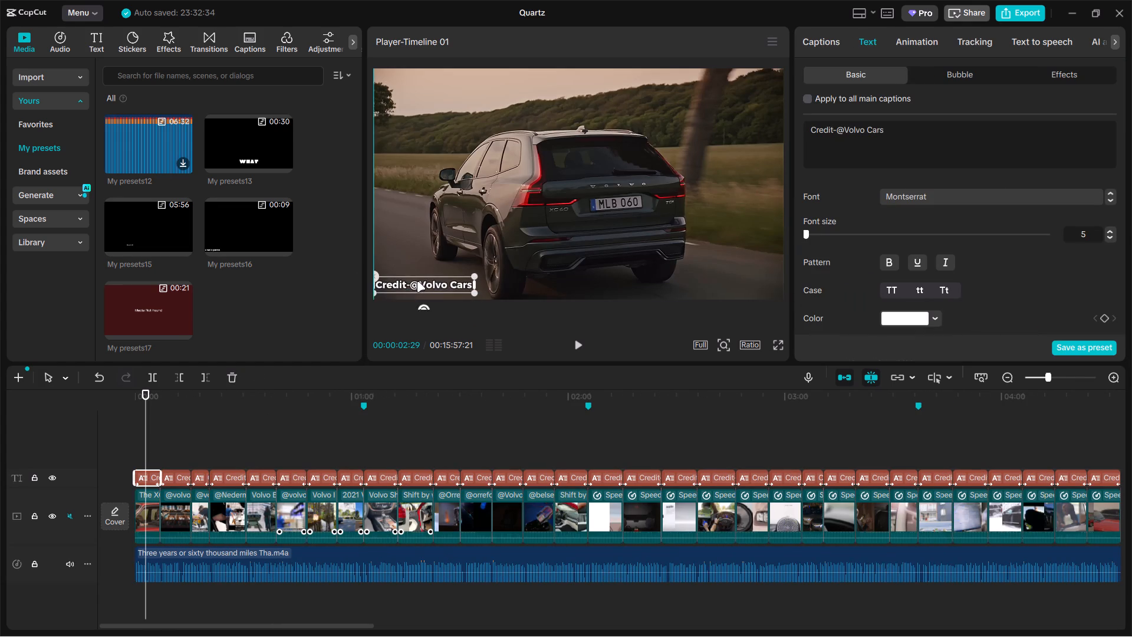
{"action": "left_click_drag", "start_coordinate": [417, 281], "coordinate": [422, 285]}
{"action": "left_click", "coordinate": [184, 444]}
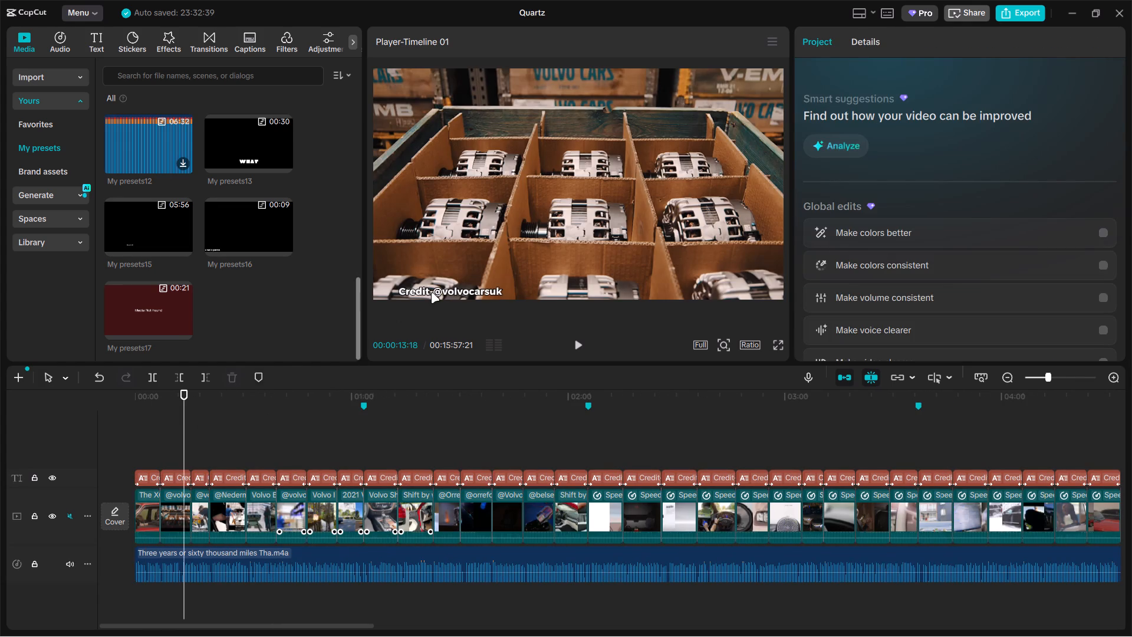
{"action": "left_click_drag", "start_coordinate": [430, 292], "coordinate": [407, 293]}
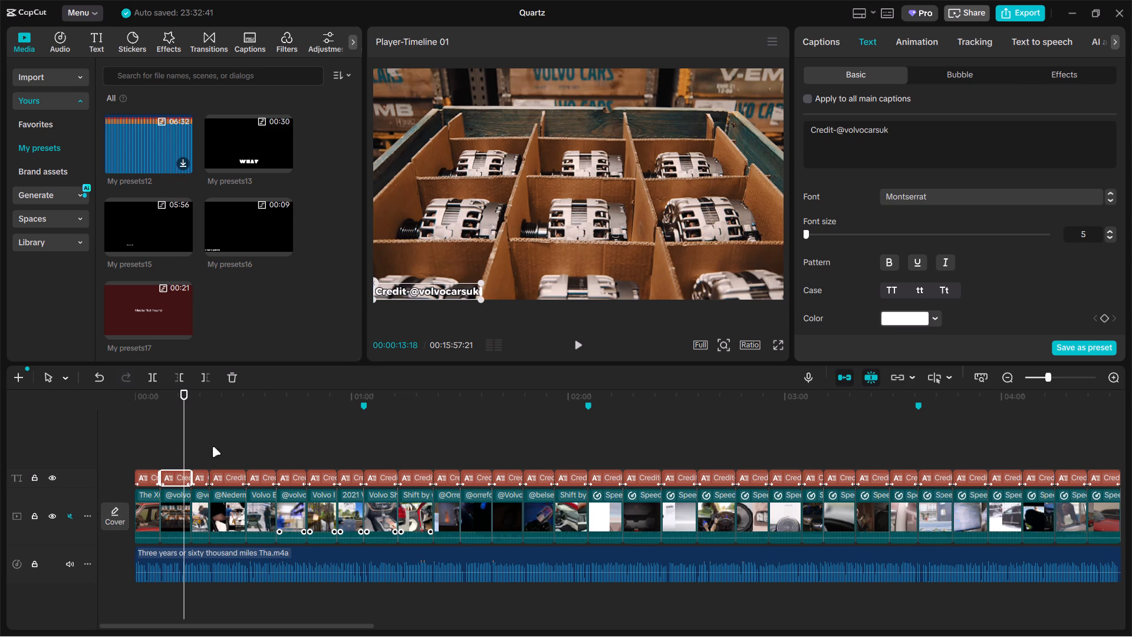
{"action": "left_click", "coordinate": [199, 448]}
{"action": "left_click", "coordinate": [412, 290]}
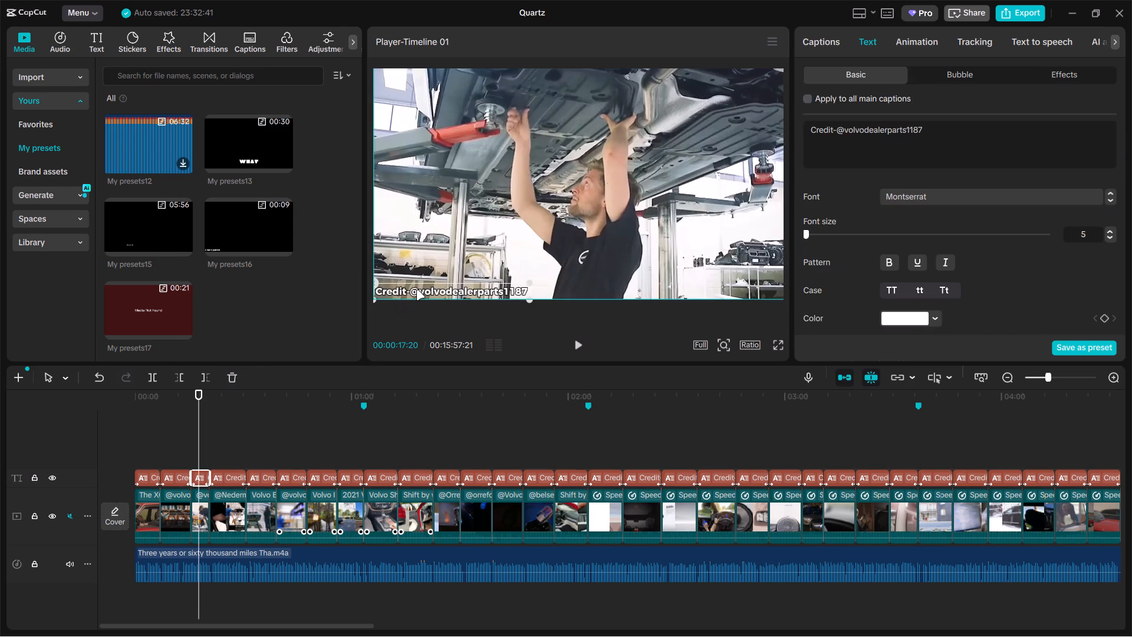
{"action": "left_click", "coordinate": [236, 445]}
{"action": "left_click_drag", "start_coordinate": [434, 291], "coordinate": [425, 291]}
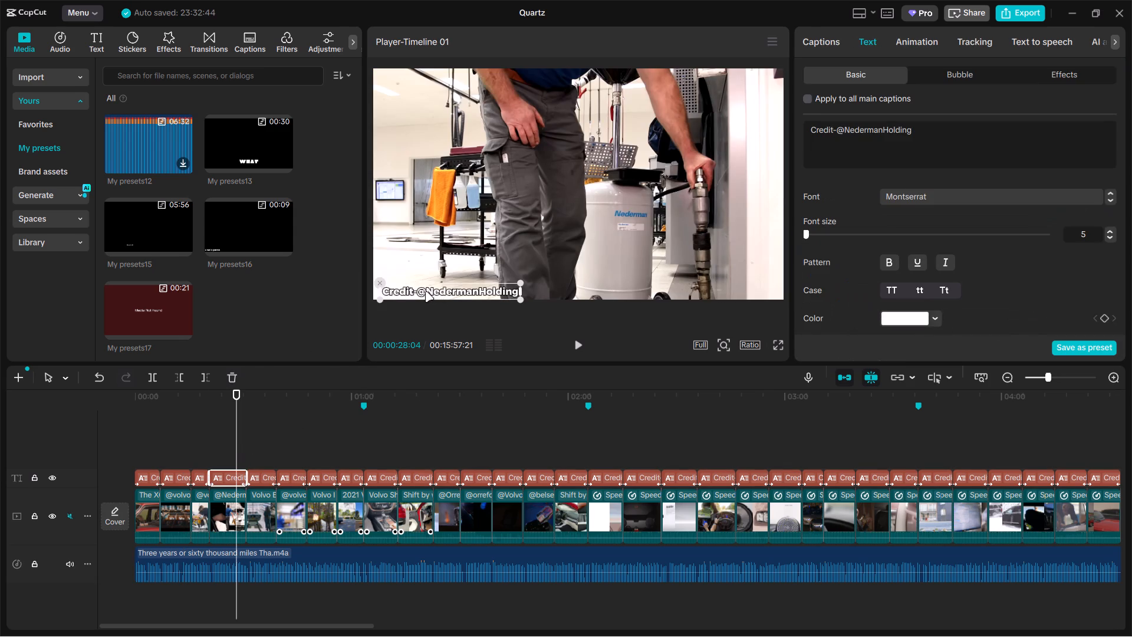
{"action": "left_click_drag", "start_coordinate": [425, 291], "coordinate": [423, 291]}
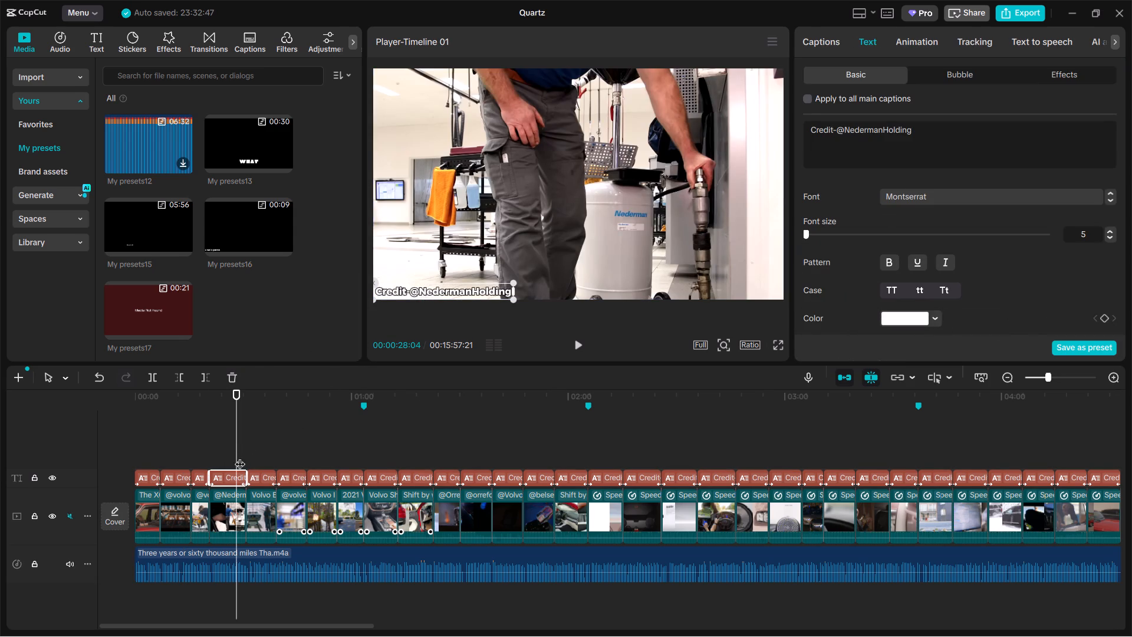
Align the next three credits, Volvo Cars, volvodealerparts1187 and OP2233, with the bottom-left corner of the video frame.
{"action": "left_click", "coordinate": [259, 451]}
{"action": "left_click_drag", "start_coordinate": [442, 298], "coordinate": [415, 297]}
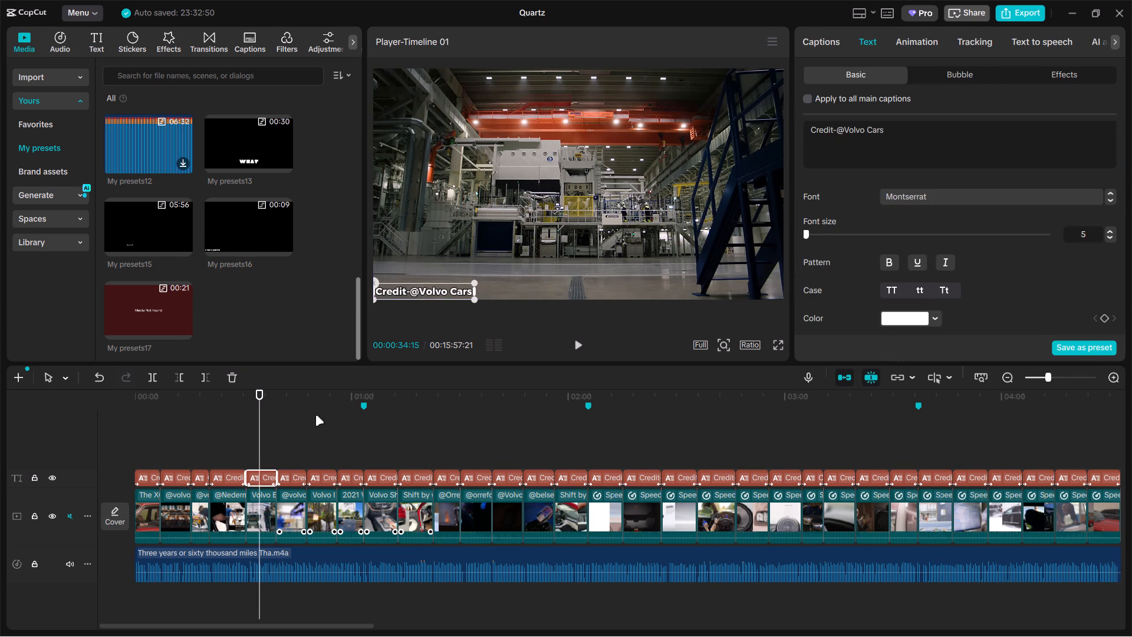
{"action": "left_click", "coordinate": [293, 436]}
{"action": "left_click", "coordinate": [416, 298]}
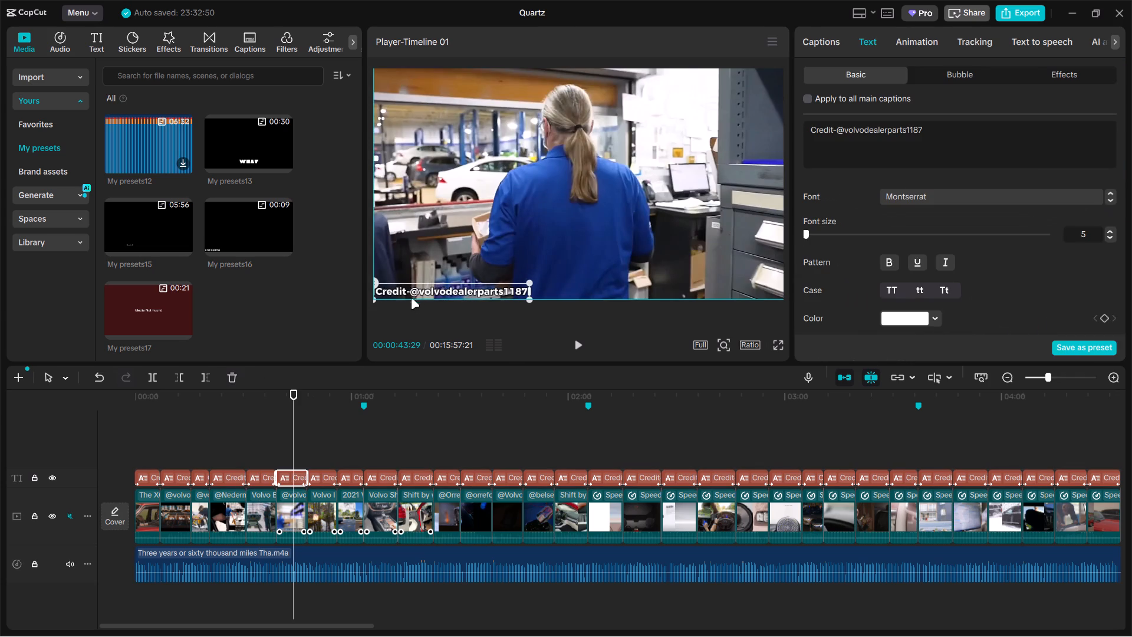
{"action": "left_click", "coordinate": [315, 446]}
{"action": "left_click_drag", "start_coordinate": [413, 298], "coordinate": [380, 297]}
{"action": "scroll", "coordinate": [351, 445], "scroll_direction": "up", "scroll_amount": 9, "text": "ctrl"}
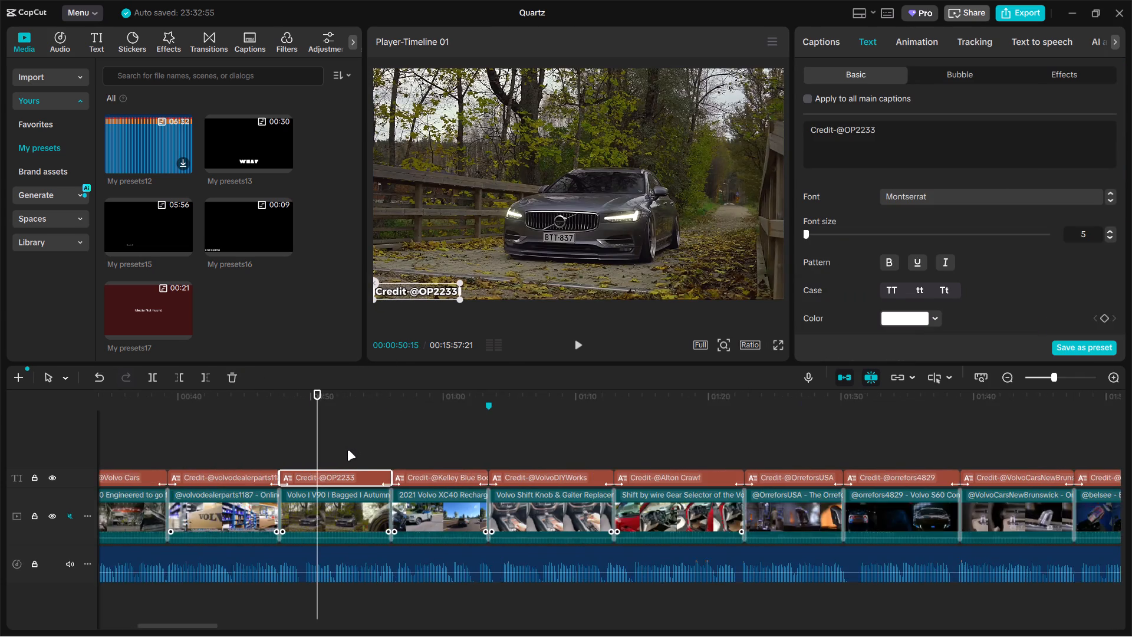
{"action": "scroll", "coordinate": [347, 450], "scroll_direction": "up", "scroll_amount": 9, "text": "ctrl"}
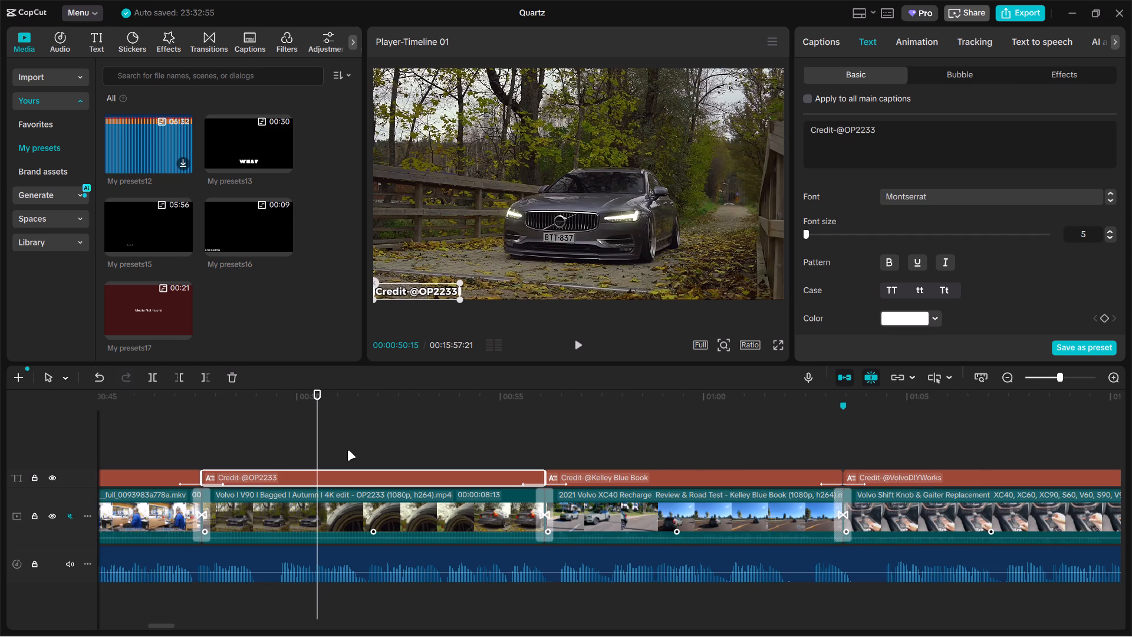
{"action": "scroll", "coordinate": [347, 450], "scroll_direction": "down", "scroll_amount": 13, "text": "ctrl"}
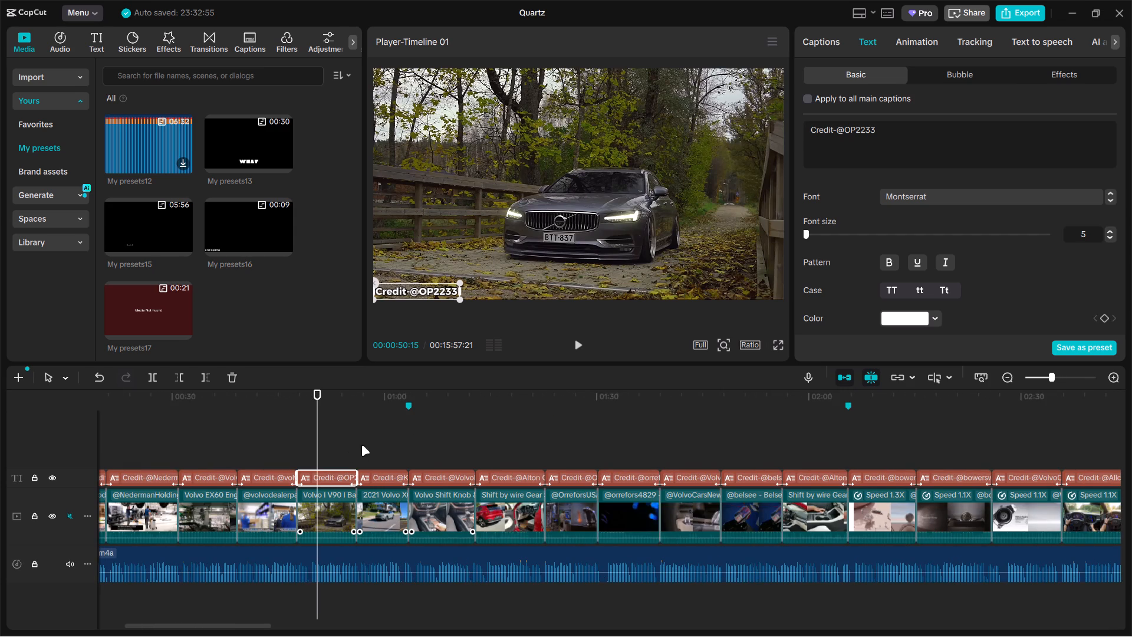
{"action": "left_click", "coordinate": [384, 451]}
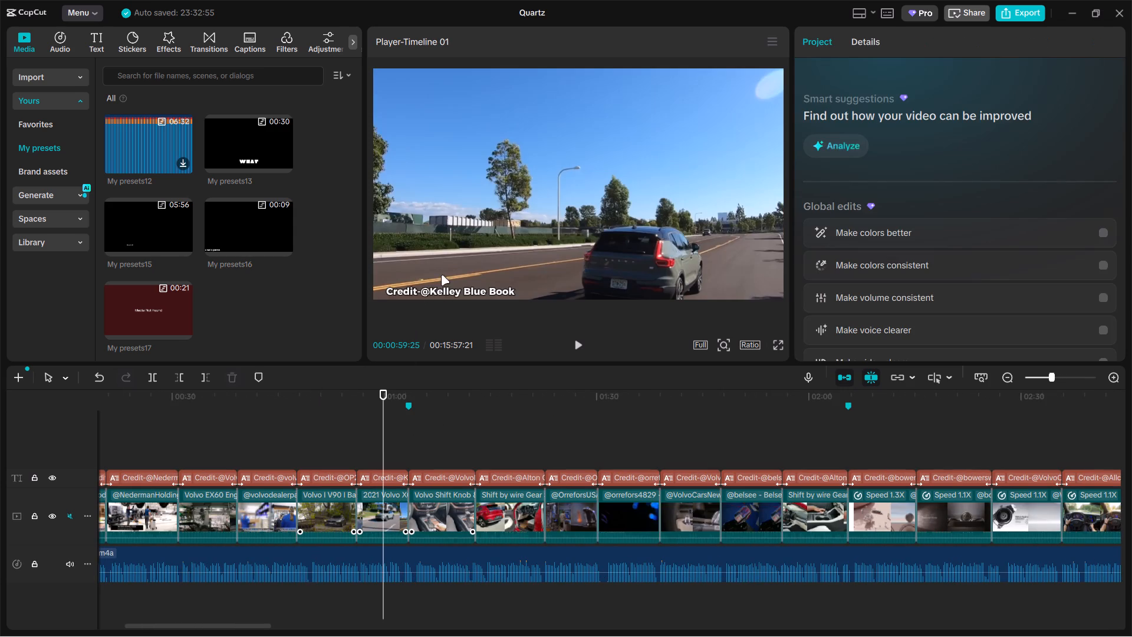
{"action": "left_click_drag", "start_coordinate": [433, 285], "coordinate": [424, 285]}
{"action": "left_click", "coordinate": [429, 461]}
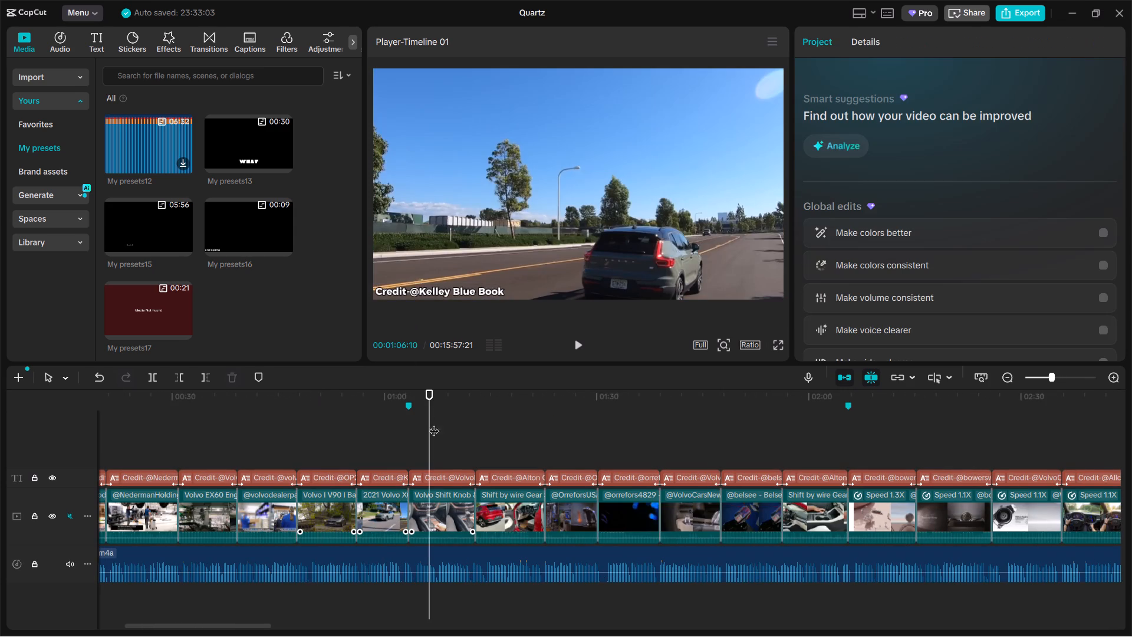
{"action": "scroll", "coordinate": [440, 396], "scroll_direction": "down", "scroll_amount": 5, "text": "ctrl"}
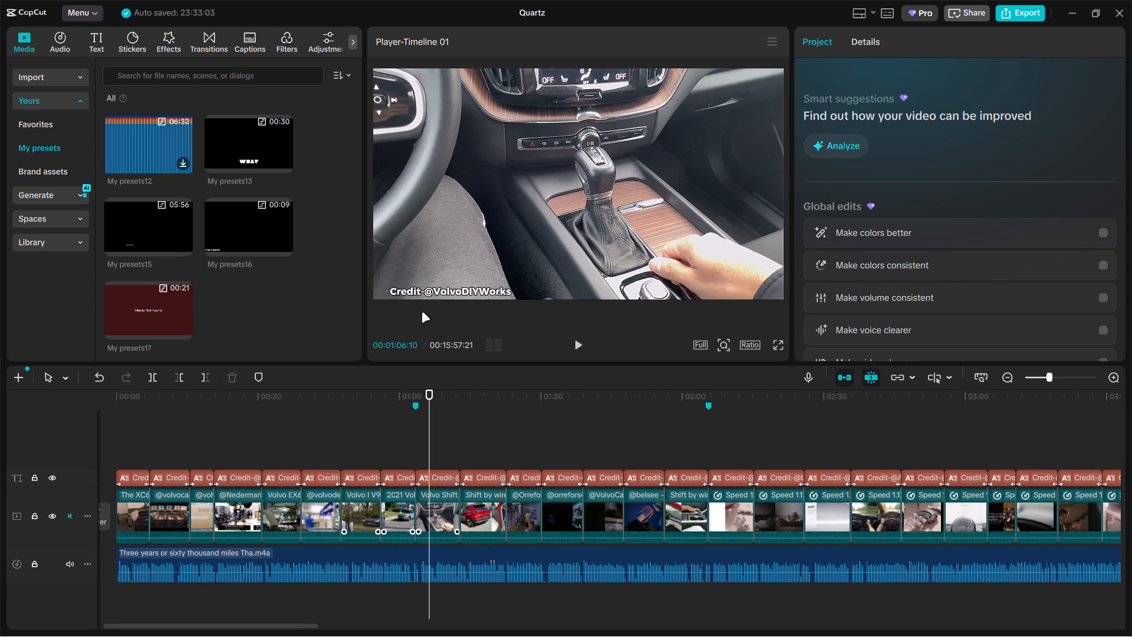
{"action": "left_click_drag", "start_coordinate": [424, 292], "coordinate": [407, 290]}
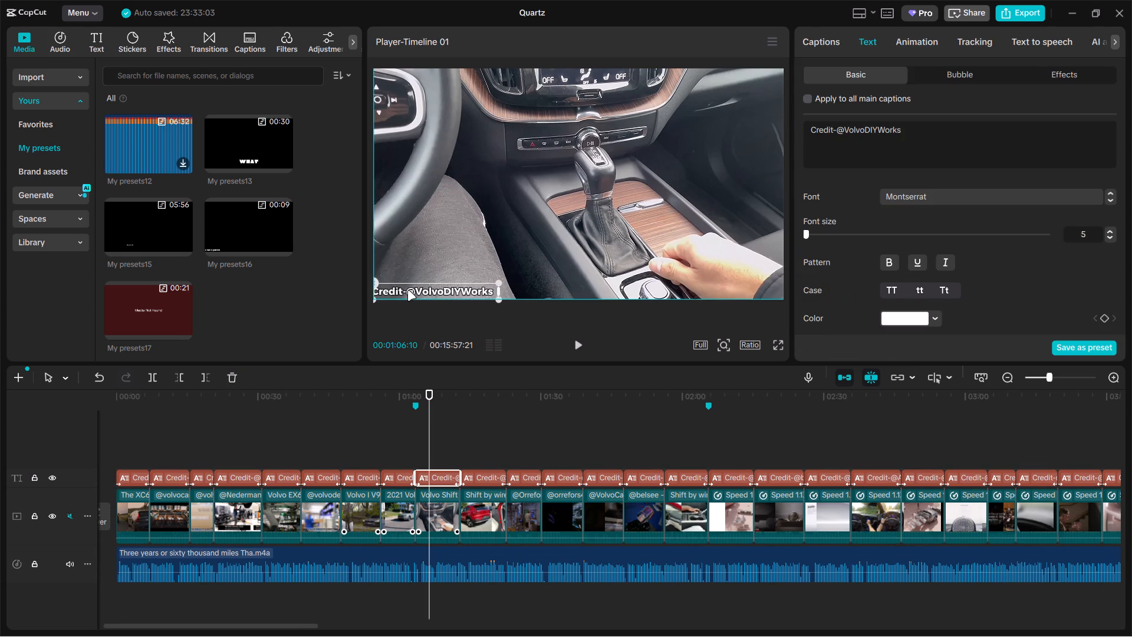
{"action": "left_click_drag", "start_coordinate": [407, 290], "coordinate": [409, 290]}
Align the next three credits, at 1:16 on the red car clip, OrreforsUSA and orrefors4829, with the video frame's bottom-left corner.
{"action": "left_click", "coordinate": [477, 448]}
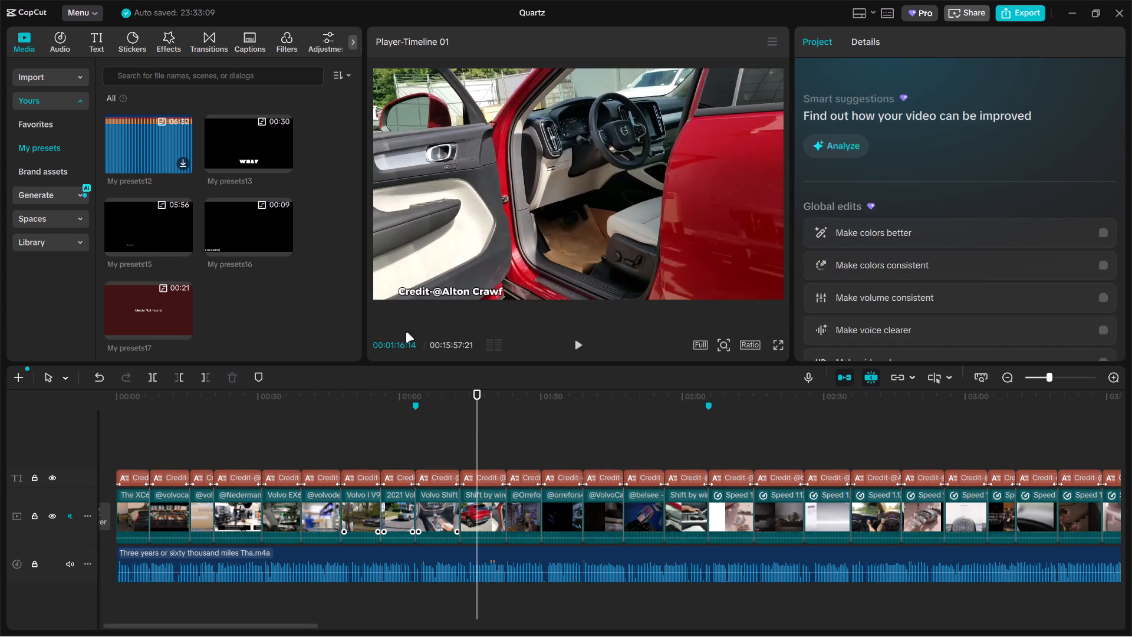
{"action": "left_click_drag", "start_coordinate": [418, 294], "coordinate": [396, 293]}
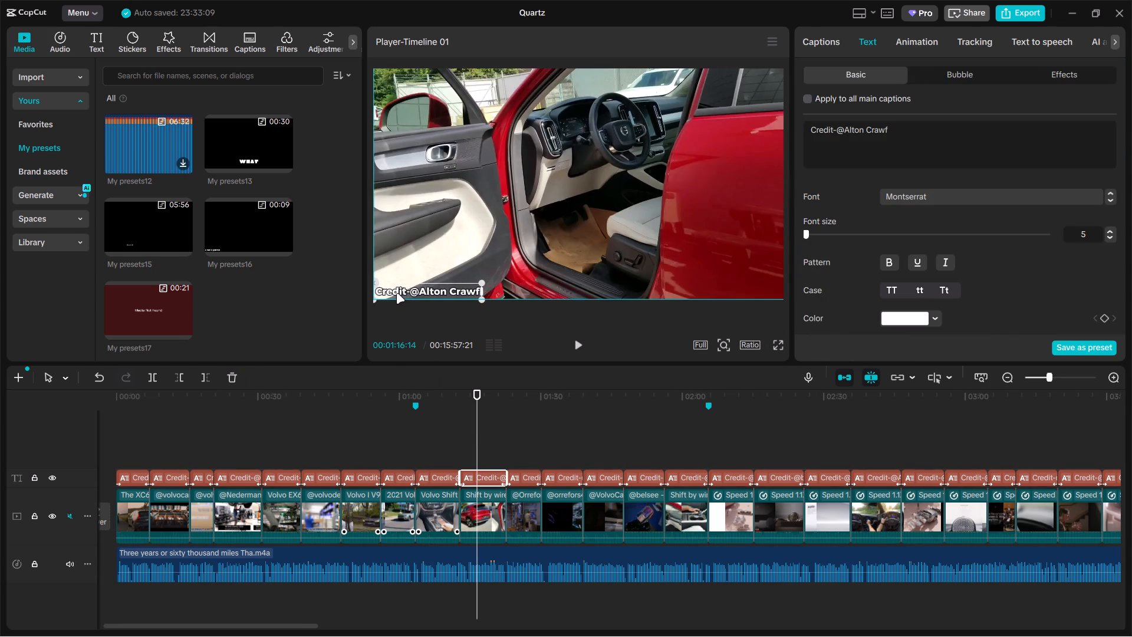
{"action": "left_click_drag", "start_coordinate": [396, 293], "coordinate": [396, 293]}
{"action": "left_click_drag", "start_coordinate": [452, 497], "coordinate": [421, 501]}
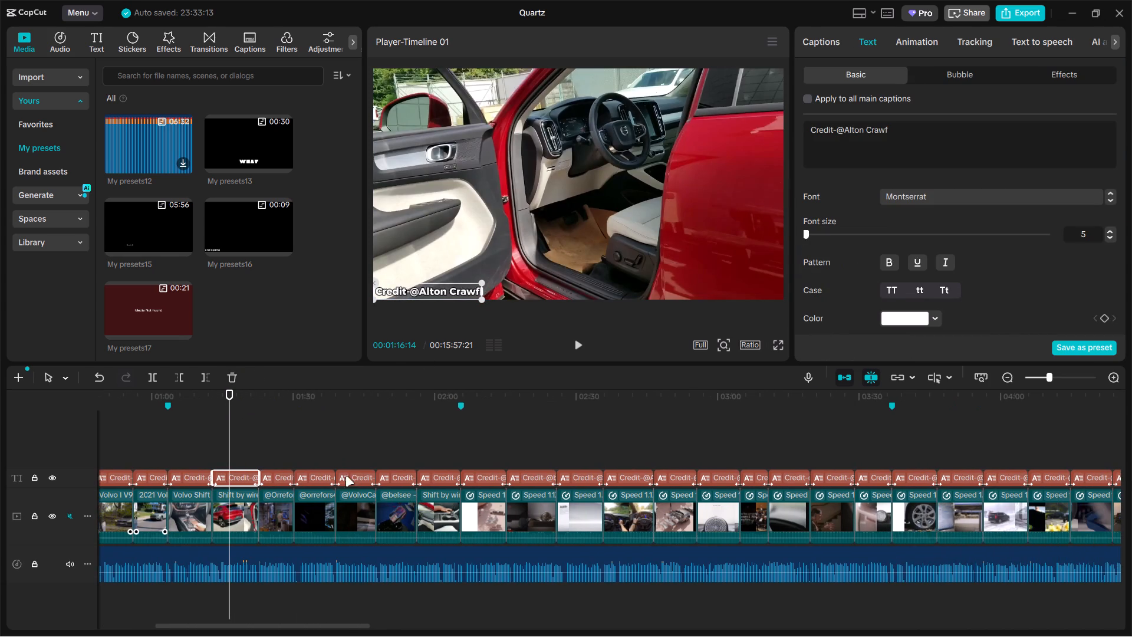
{"action": "left_click", "coordinate": [274, 446]}
{"action": "left_click_drag", "start_coordinate": [413, 291], "coordinate": [394, 288]}
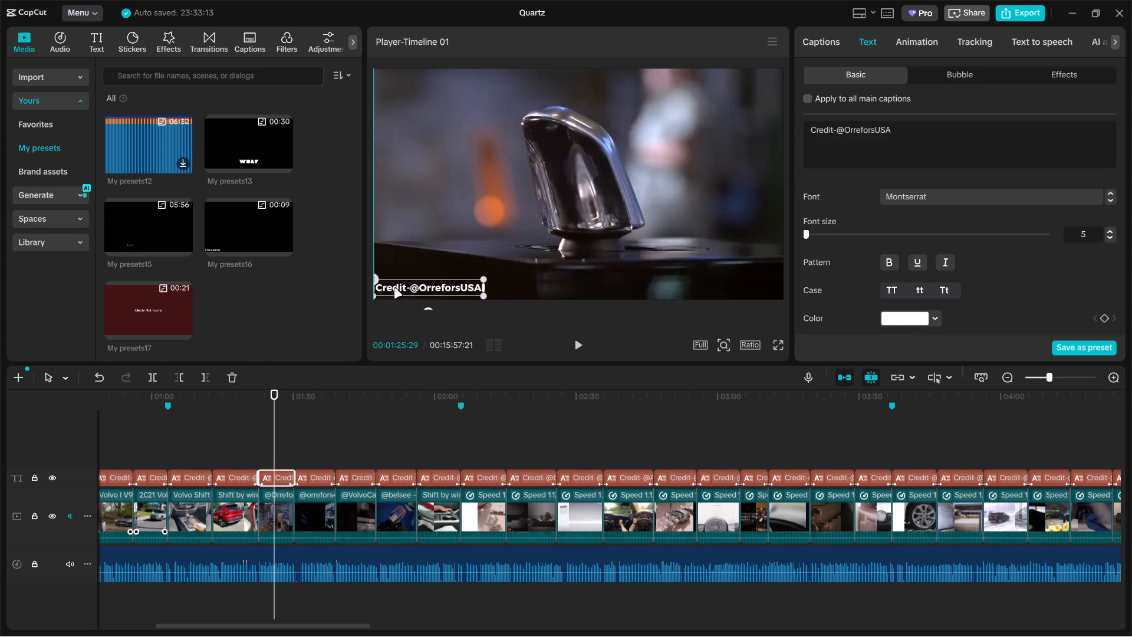
{"action": "left_click_drag", "start_coordinate": [394, 288], "coordinate": [393, 290]}
{"action": "left_click", "coordinate": [303, 442]}
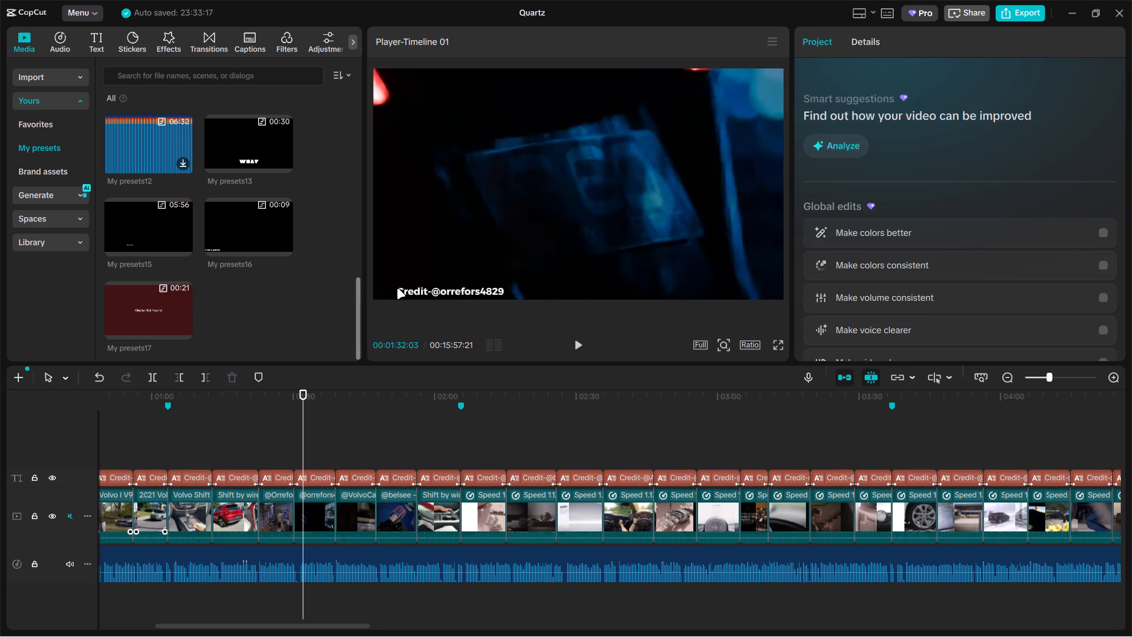
{"action": "left_click_drag", "start_coordinate": [403, 288], "coordinate": [384, 286]}
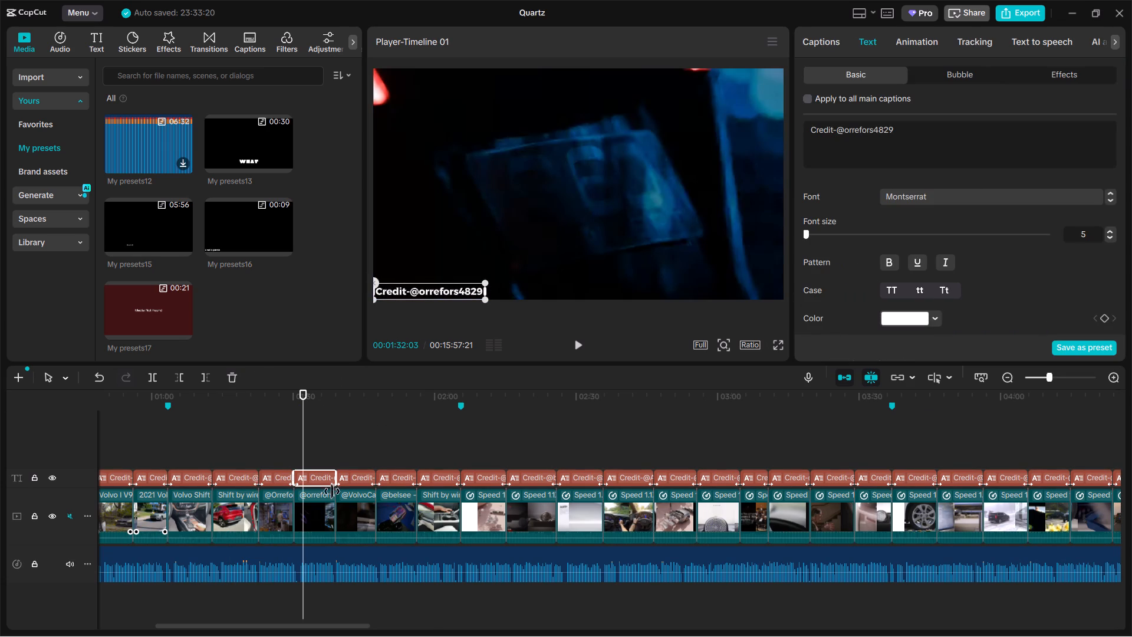
Align the credit at about 1:42 with the frame's bottom-left corner and move the playhead to the belsee clip.
{"action": "scroll", "coordinate": [328, 495], "scroll_direction": "down", "scroll_amount": 3, "text": "ctrl"}
{"action": "left_click", "coordinate": [338, 452]}
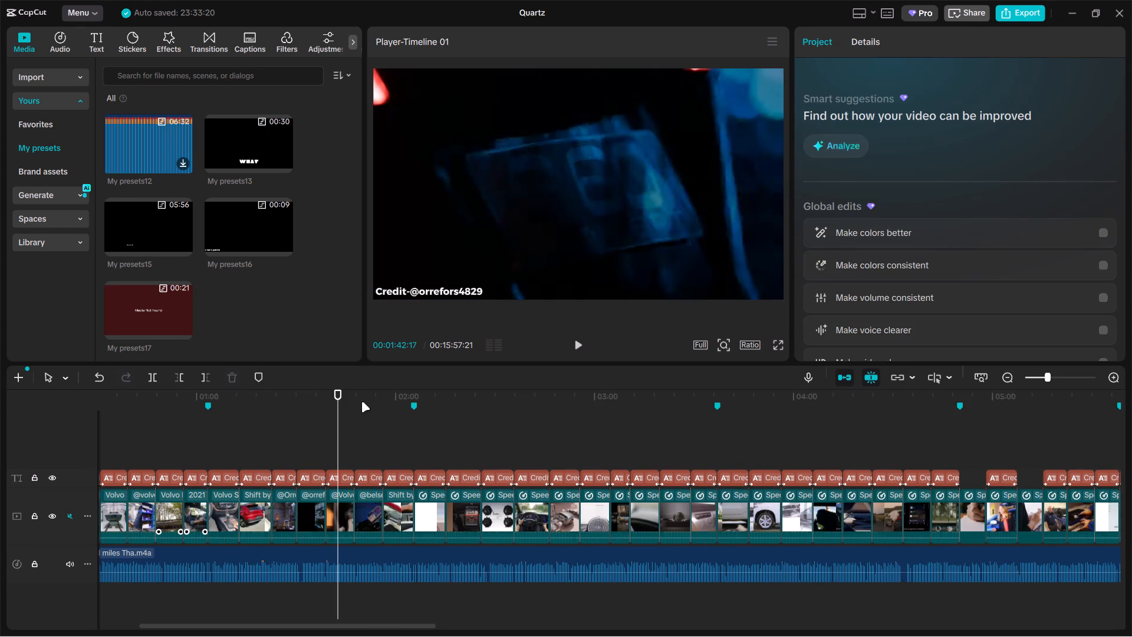
{"action": "left_click_drag", "start_coordinate": [442, 296], "coordinate": [450, 299]}
{"action": "left_click", "coordinate": [372, 431]}
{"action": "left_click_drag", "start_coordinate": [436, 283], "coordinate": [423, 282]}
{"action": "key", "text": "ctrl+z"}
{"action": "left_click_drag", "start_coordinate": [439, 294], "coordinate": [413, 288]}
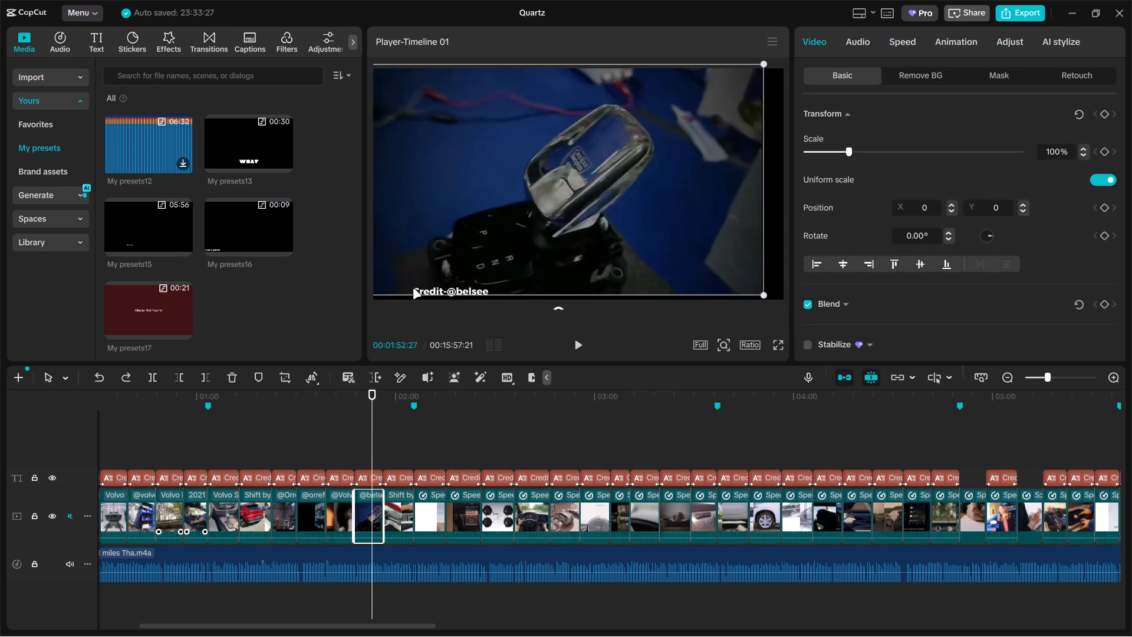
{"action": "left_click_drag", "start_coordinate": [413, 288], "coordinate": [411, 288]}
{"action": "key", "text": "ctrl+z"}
{"action": "left_click", "coordinate": [435, 293]}
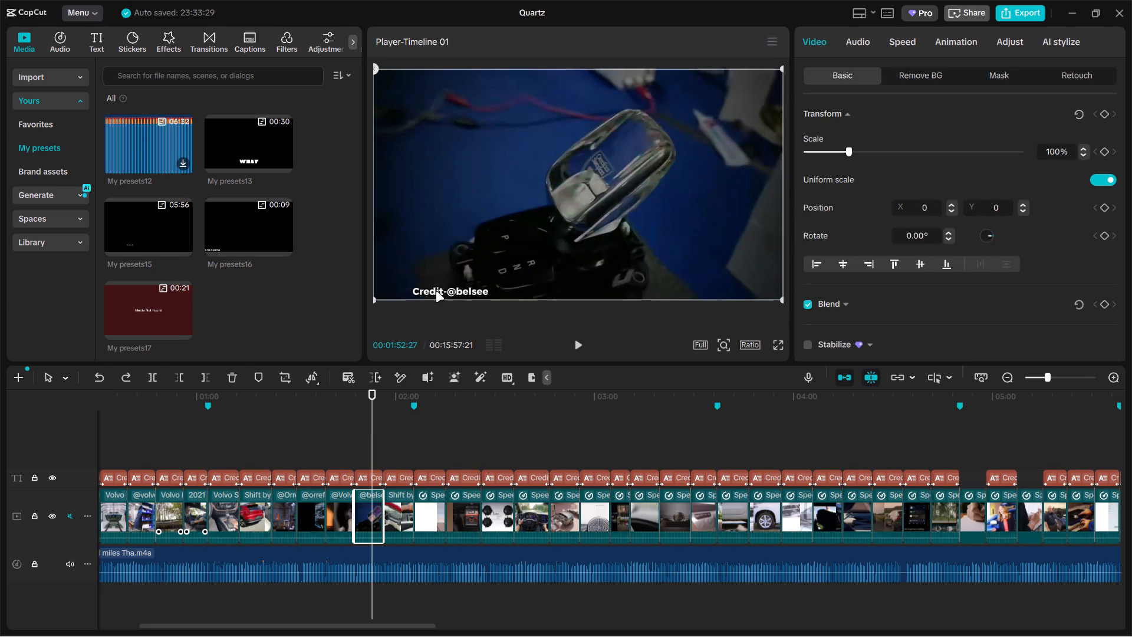
{"action": "left_click_drag", "start_coordinate": [437, 291], "coordinate": [403, 291]}
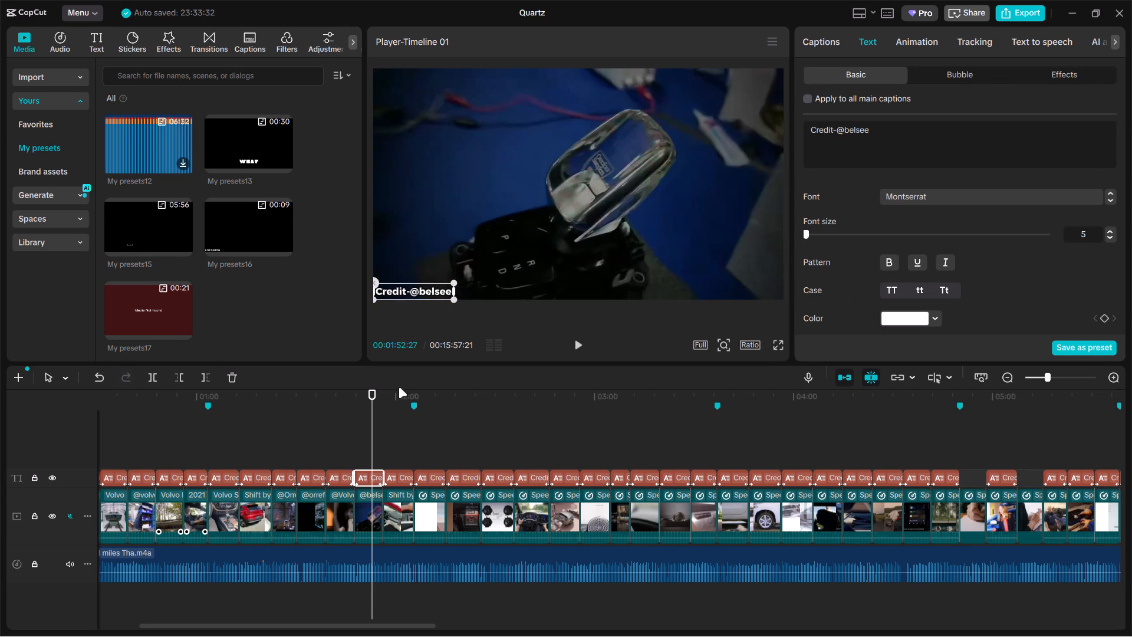
{"action": "left_click", "coordinate": [398, 427]}
{"action": "left_click_drag", "start_coordinate": [417, 290], "coordinate": [394, 288]}
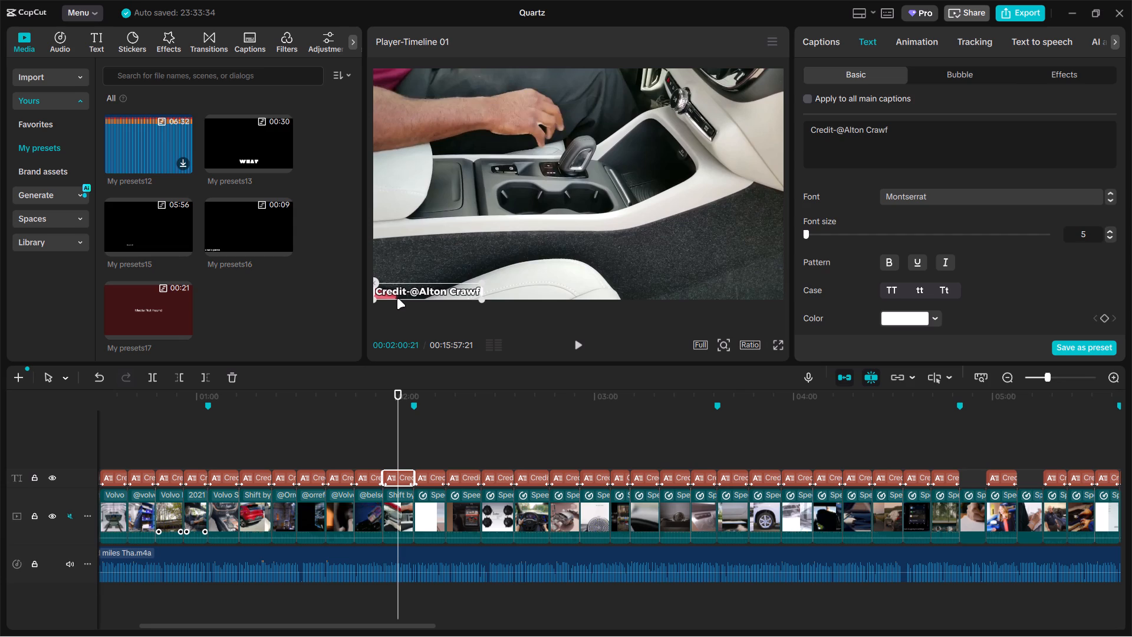
{"action": "left_click", "coordinate": [427, 431]}
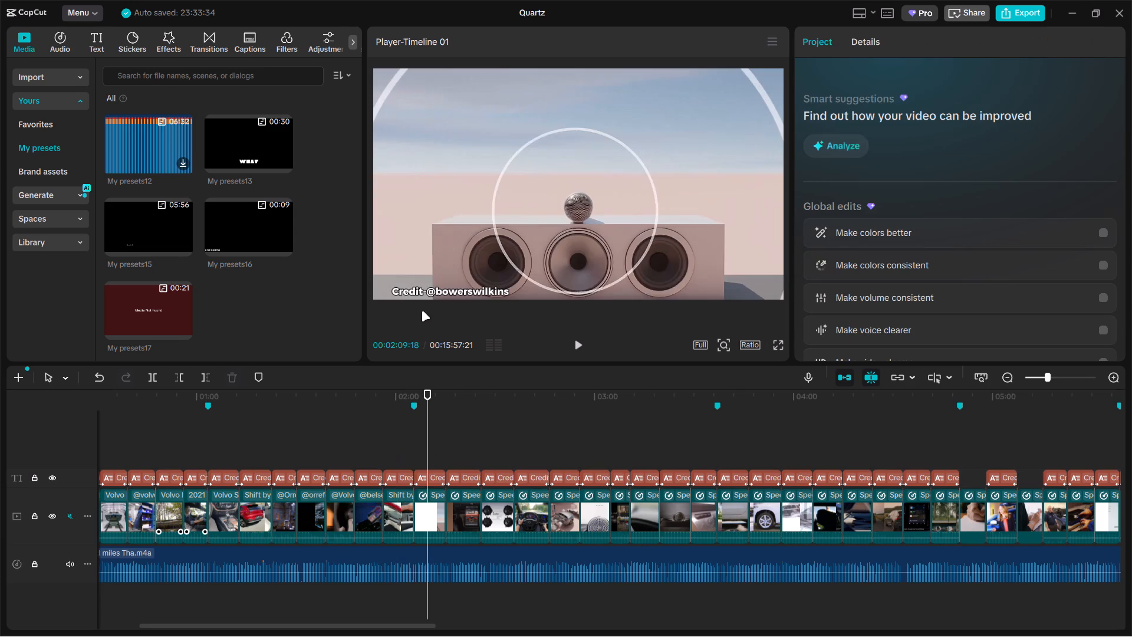
{"action": "left_click_drag", "start_coordinate": [414, 298], "coordinate": [397, 295]}
{"action": "left_click", "coordinate": [460, 426]}
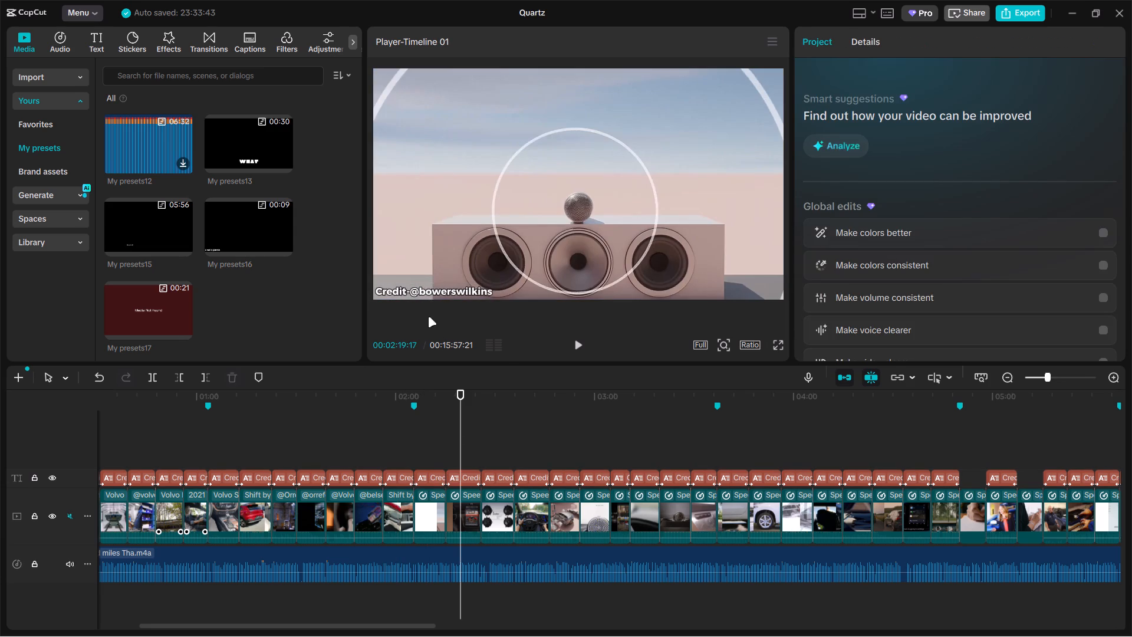
{"action": "left_click_drag", "start_coordinate": [416, 296], "coordinate": [401, 297]}
Align the next four credits, VolvoCars, Allcarnews, bowerswilkins and volvocaruae, with the bottom-left corner of the video frame.
{"action": "left_click", "coordinate": [498, 425]}
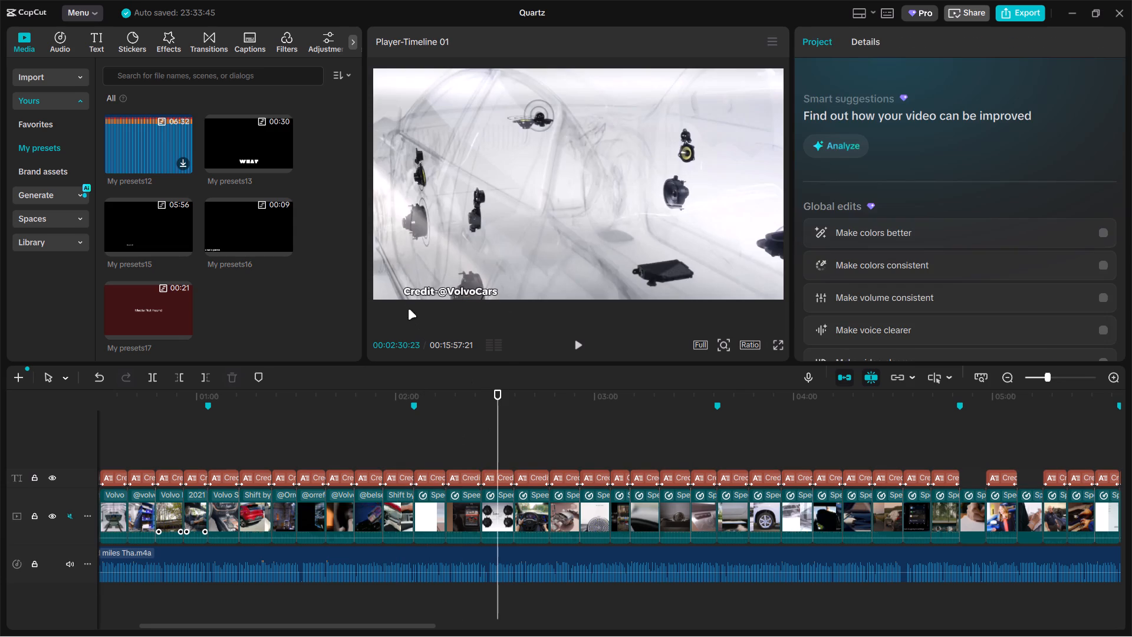
{"action": "left_click_drag", "start_coordinate": [412, 298], "coordinate": [386, 301]}
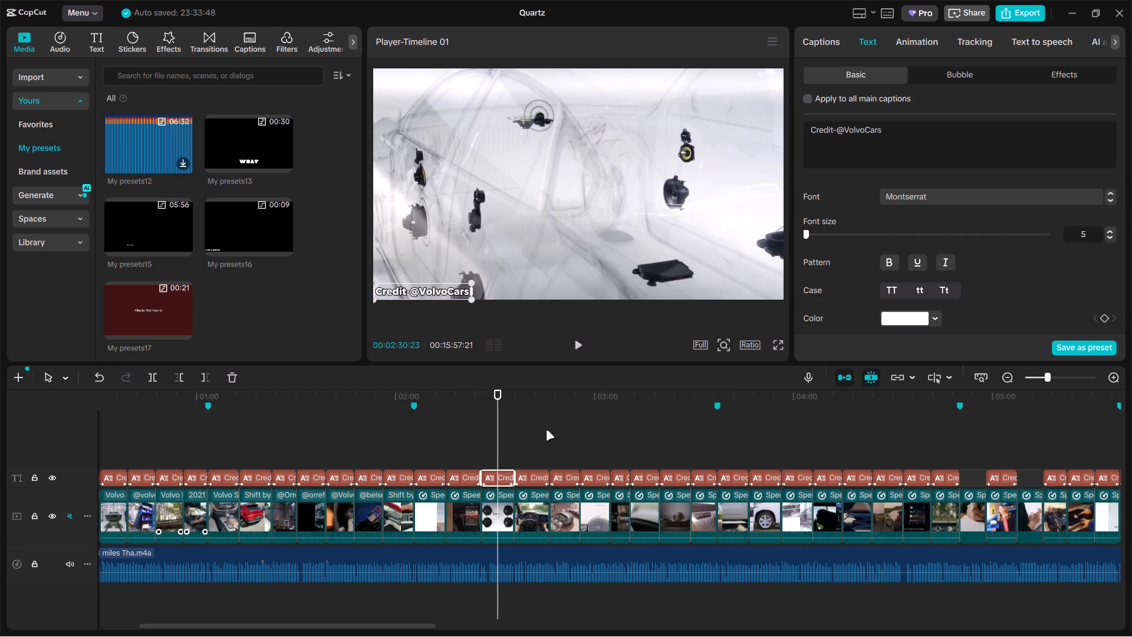
{"action": "left_click", "coordinate": [531, 438]}
{"action": "left_click_drag", "start_coordinate": [427, 295], "coordinate": [402, 295]}
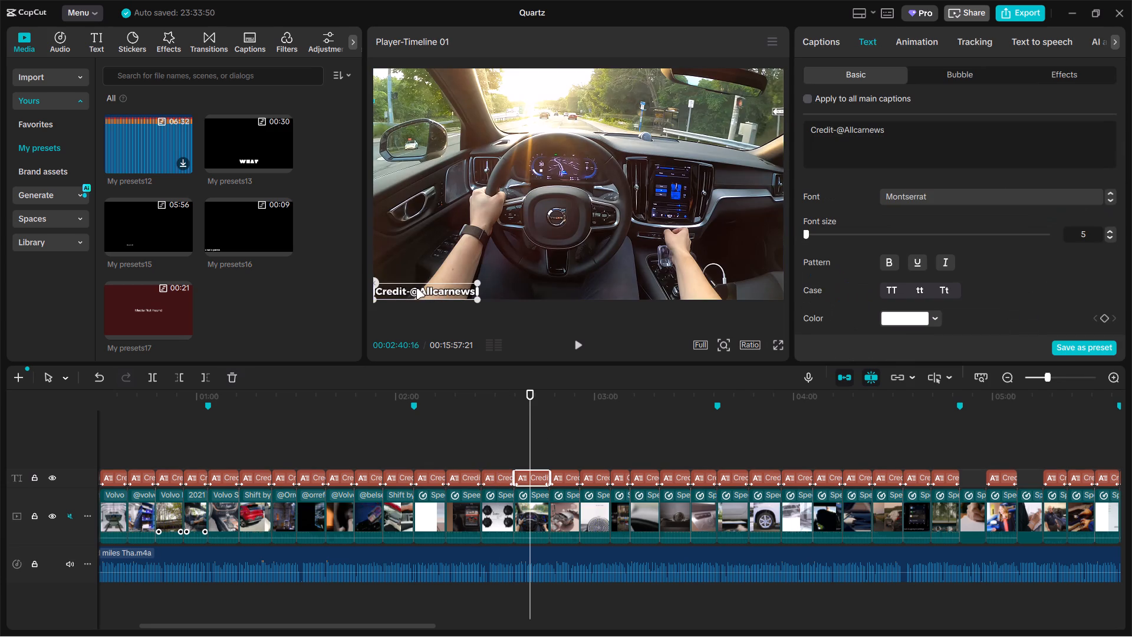
{"action": "left_click", "coordinate": [558, 446]}
{"action": "left_click_drag", "start_coordinate": [420, 289], "coordinate": [413, 289]}
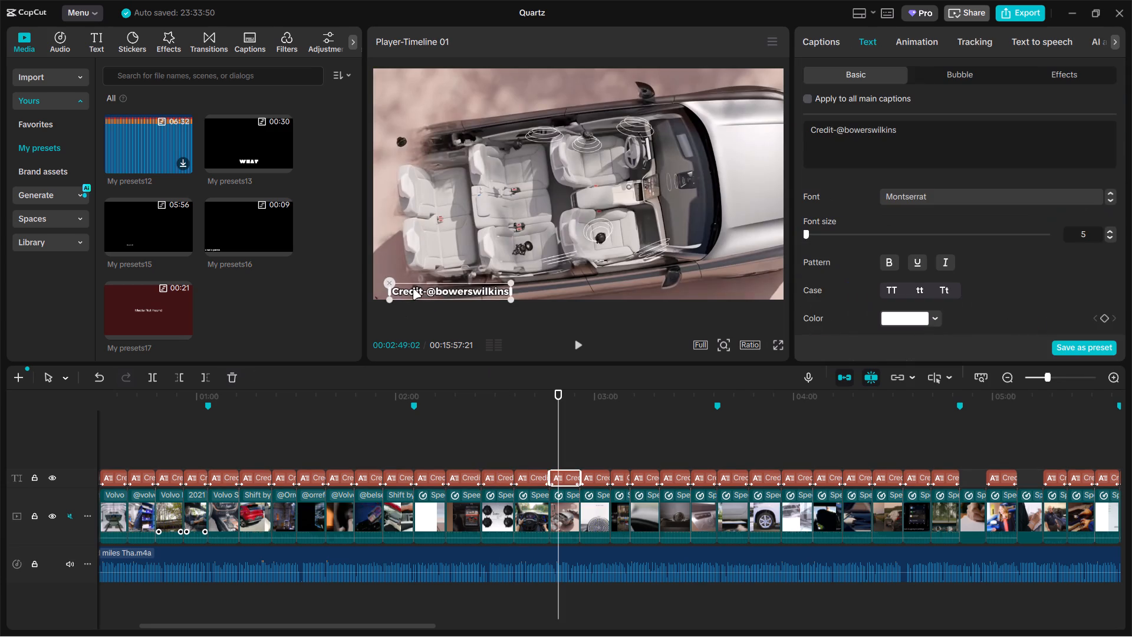
{"action": "left_click_drag", "start_coordinate": [413, 289], "coordinate": [400, 288]}
{"action": "left_click", "coordinate": [402, 290]}
{"action": "left_click", "coordinate": [592, 431]}
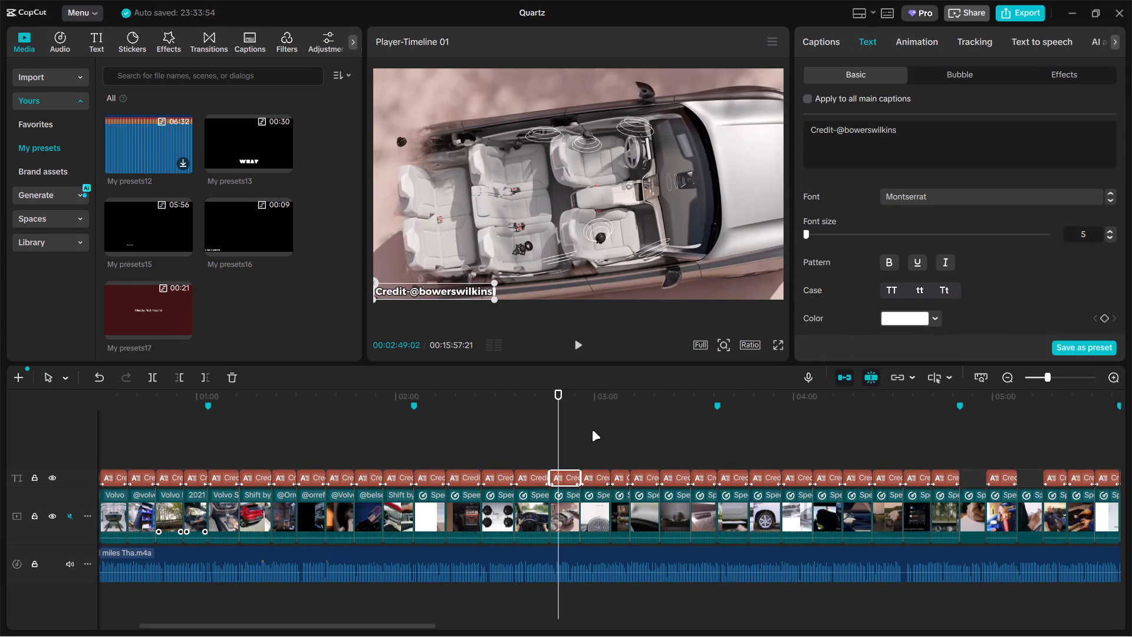
{"action": "left_click_drag", "start_coordinate": [436, 294], "coordinate": [416, 293]}
{"action": "left_click_drag", "start_coordinate": [502, 504], "coordinate": [504, 520]}
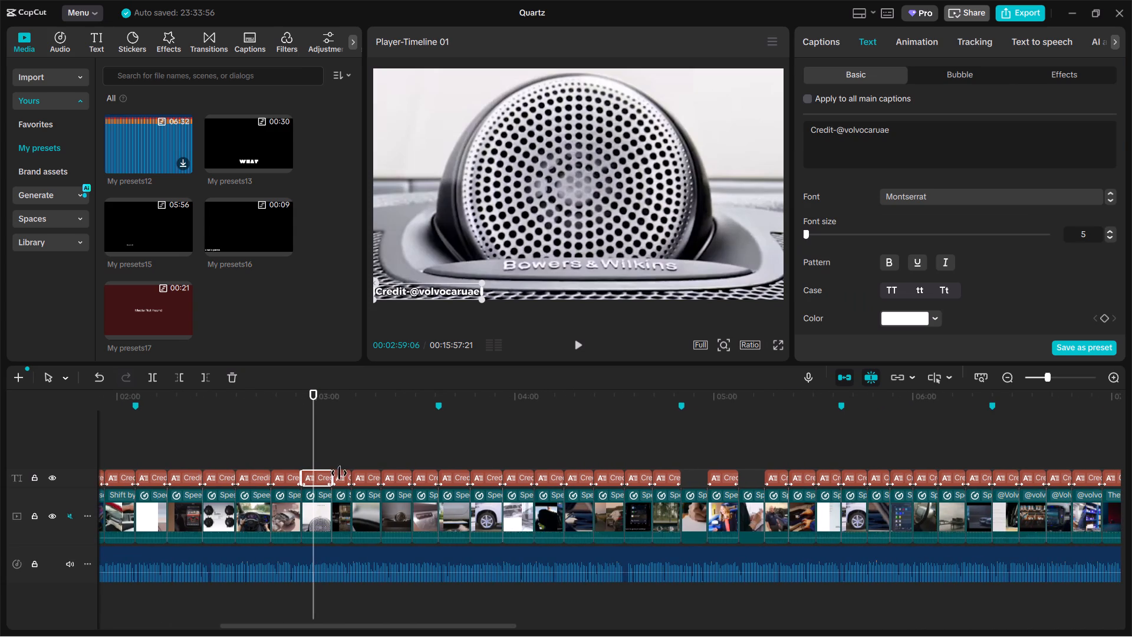
{"action": "left_click", "coordinate": [336, 441]}
{"action": "left_click", "coordinate": [341, 444]}
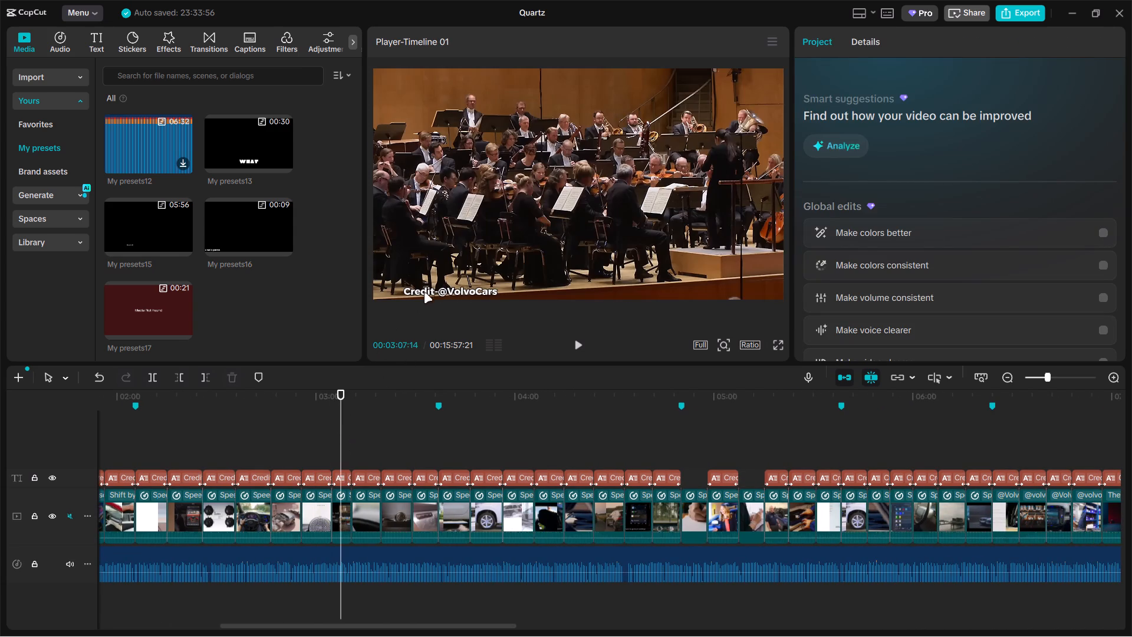
{"action": "left_click_drag", "start_coordinate": [426, 290], "coordinate": [394, 287]}
{"action": "left_click", "coordinate": [364, 433]}
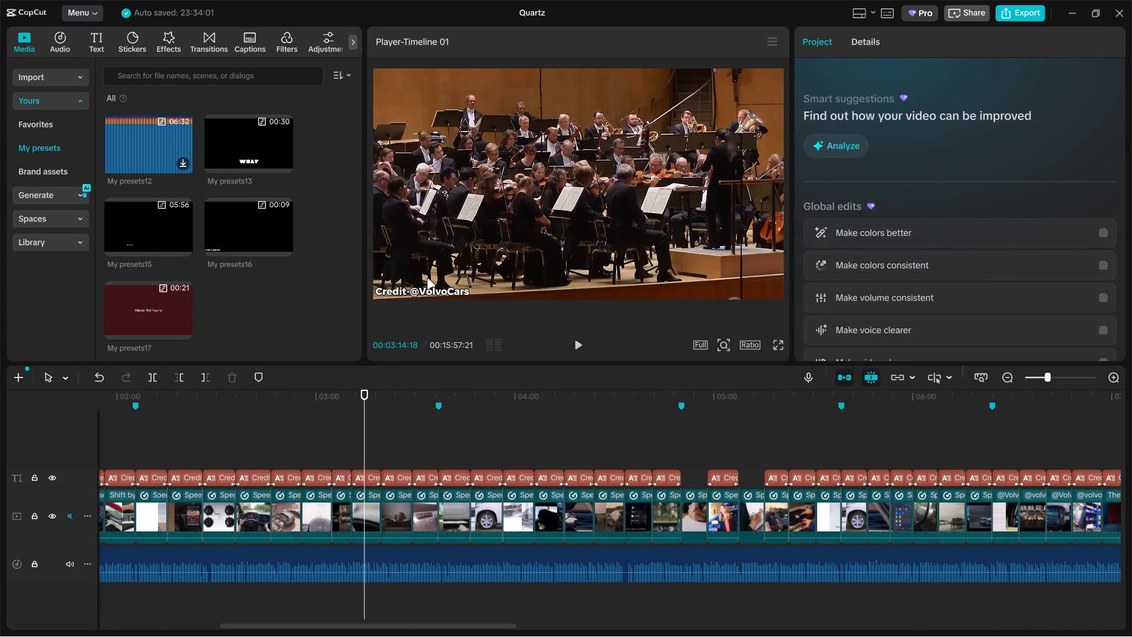
{"action": "left_click_drag", "start_coordinate": [420, 290], "coordinate": [410, 289]}
{"action": "left_click", "coordinate": [394, 457]}
{"action": "left_click_drag", "start_coordinate": [419, 298], "coordinate": [406, 298]}
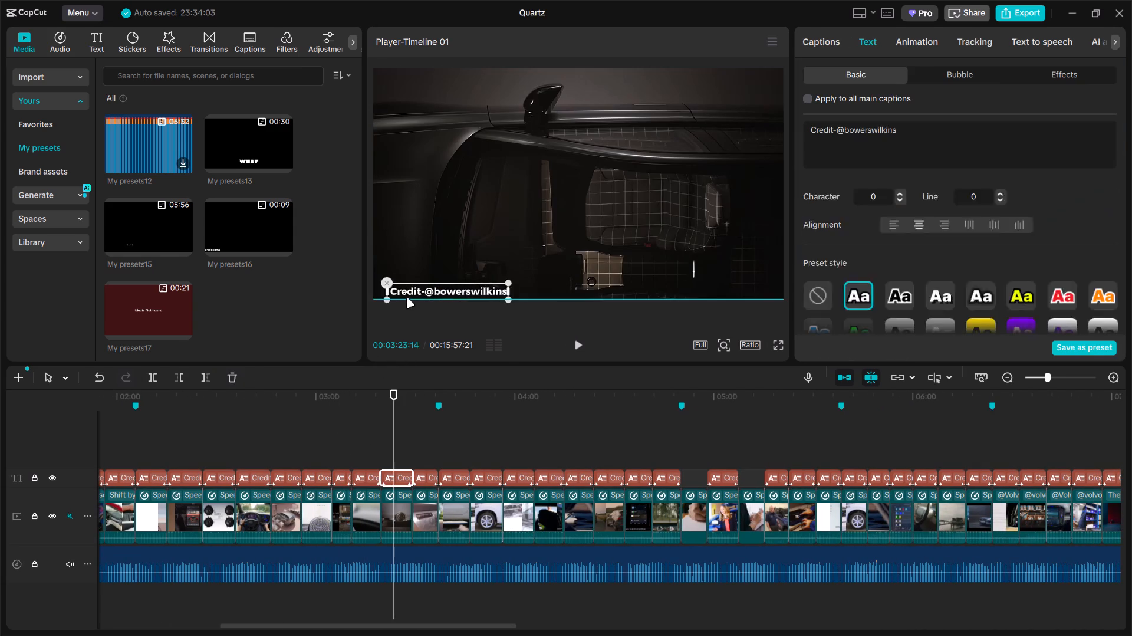
{"action": "left_click_drag", "start_coordinate": [406, 298], "coordinate": [402, 298]}
{"action": "left_click_drag", "start_coordinate": [424, 446], "coordinate": [423, 438]}
{"action": "left_click_drag", "start_coordinate": [406, 300], "coordinate": [394, 298]}
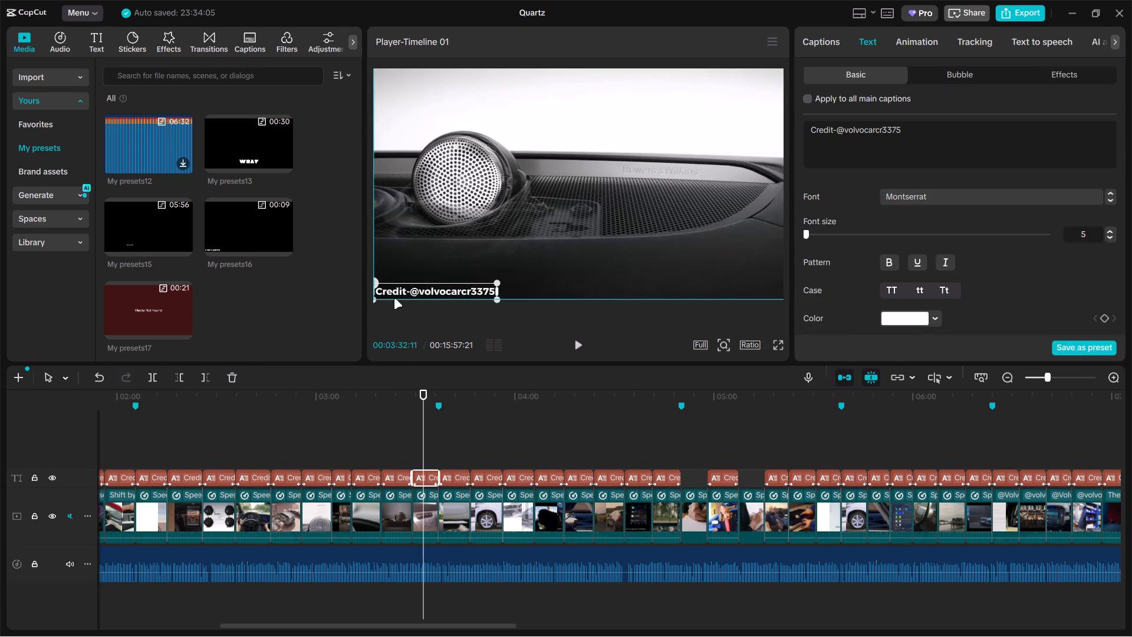
{"action": "left_click_drag", "start_coordinate": [394, 298], "coordinate": [394, 301]}
{"action": "left_click", "coordinate": [445, 456]}
{"action": "left_click_drag", "start_coordinate": [426, 297], "coordinate": [390, 297]}
{"action": "left_click_drag", "start_coordinate": [427, 294], "coordinate": [388, 294]}
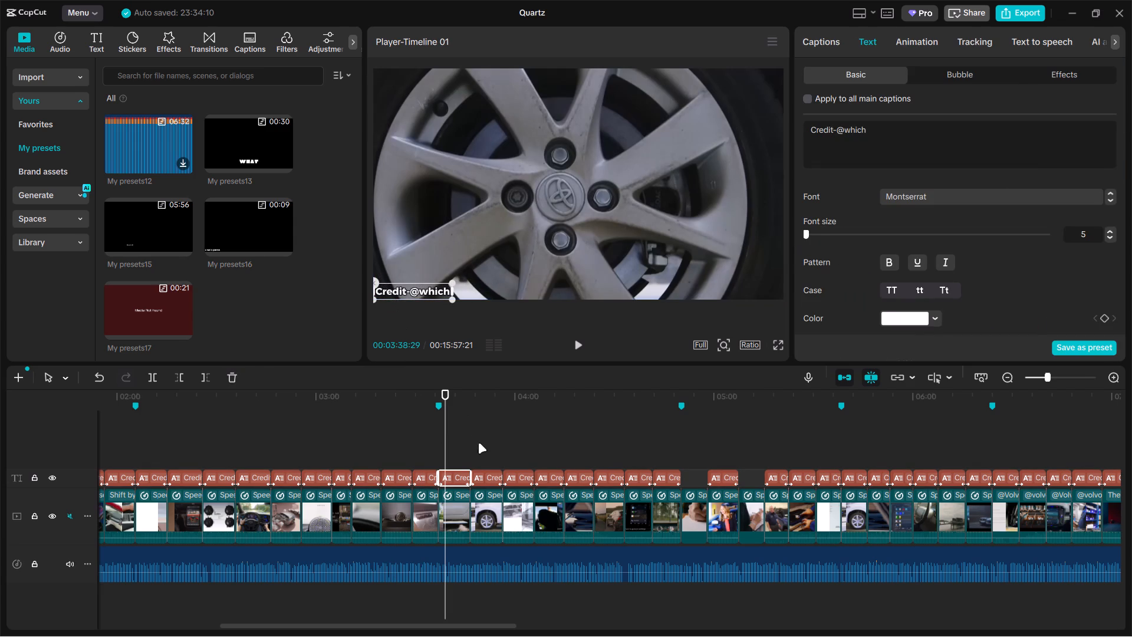
{"action": "left_click", "coordinate": [478, 443]}
{"action": "left_click_drag", "start_coordinate": [414, 285], "coordinate": [423, 285]}
{"action": "left_click", "coordinate": [518, 447]}
{"action": "left_click_drag", "start_coordinate": [424, 292], "coordinate": [402, 290]}
{"action": "left_click", "coordinate": [406, 295]}
{"action": "left_click", "coordinate": [544, 429]}
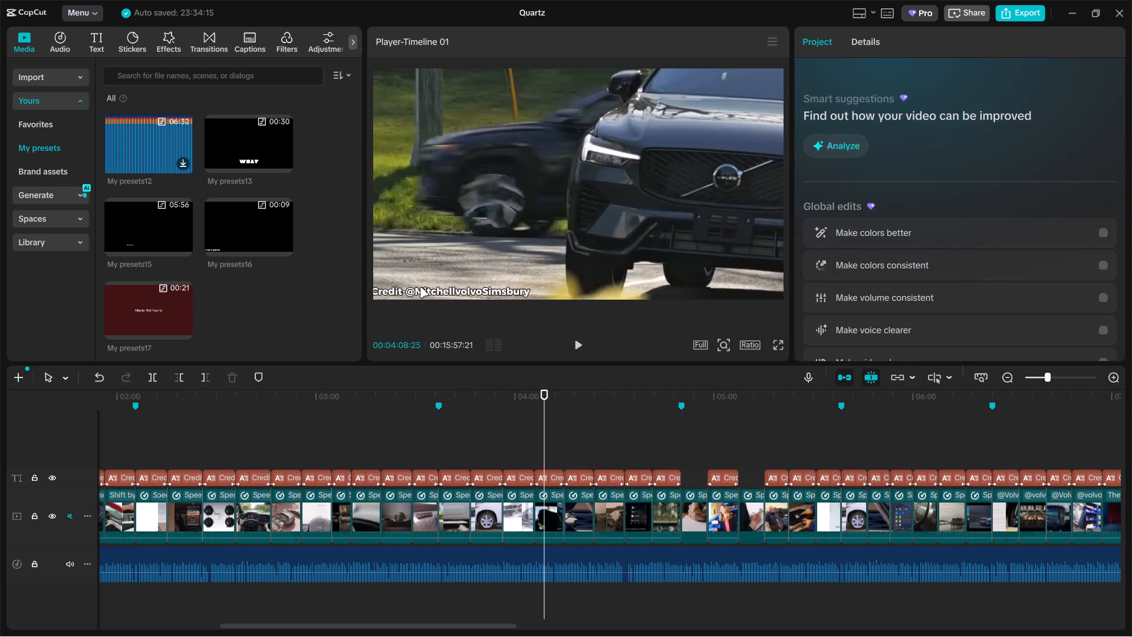
{"action": "left_click_drag", "start_coordinate": [417, 284], "coordinate": [424, 281]}
{"action": "left_click", "coordinate": [584, 428]}
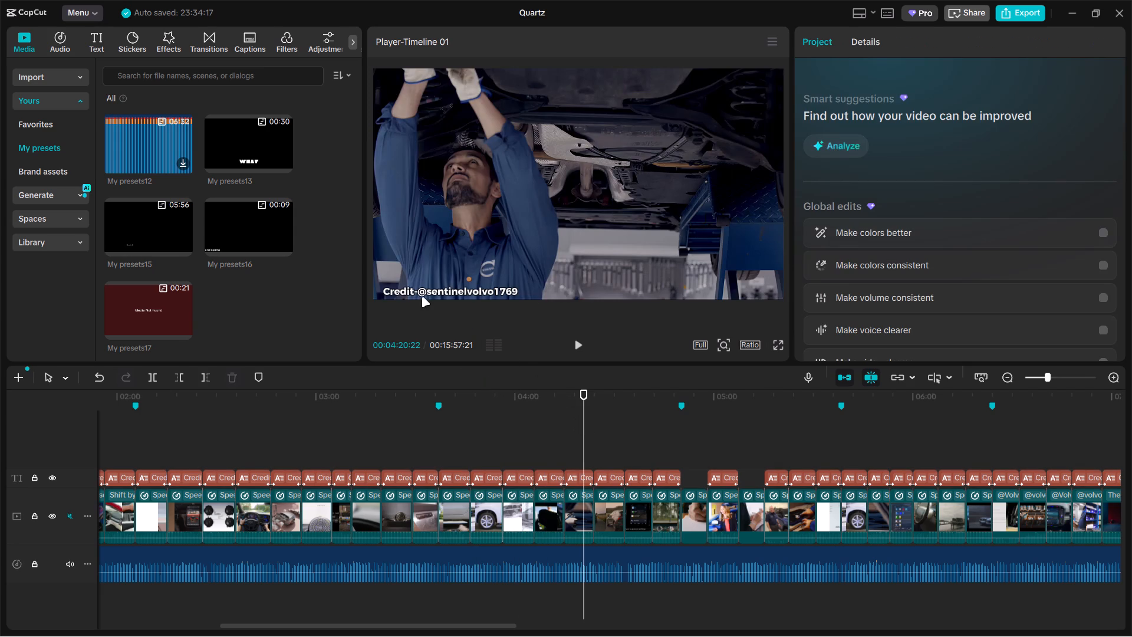
{"action": "left_click_drag", "start_coordinate": [419, 294], "coordinate": [408, 294]}
{"action": "left_click", "coordinate": [607, 454]}
{"action": "left_click_drag", "start_coordinate": [432, 297], "coordinate": [417, 297]}
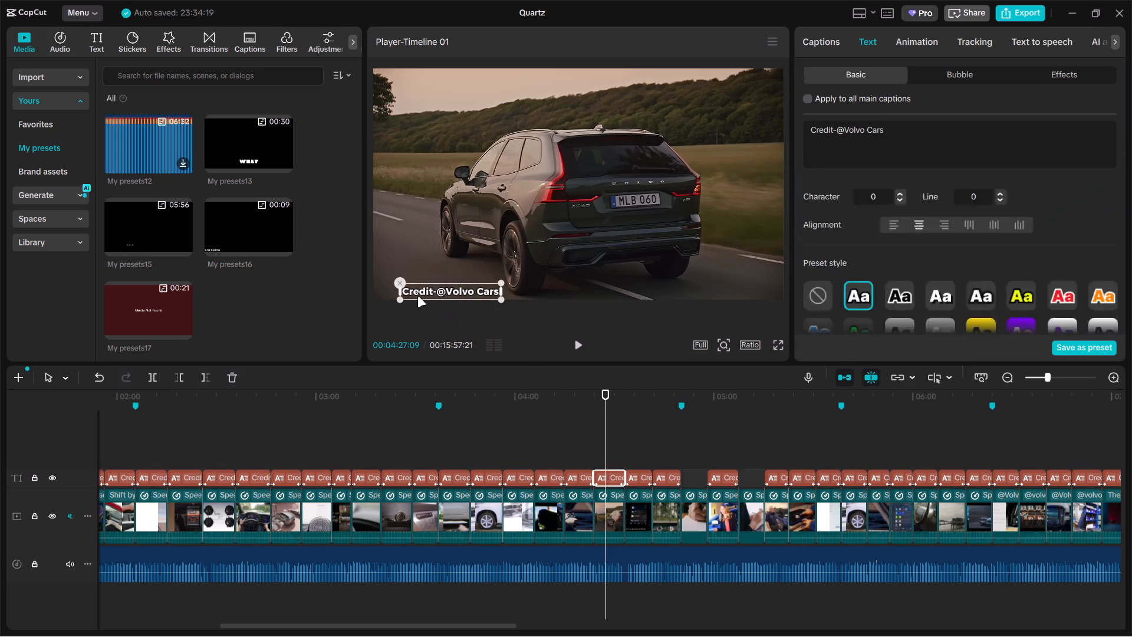
{"action": "left_click_drag", "start_coordinate": [417, 297], "coordinate": [404, 295]}
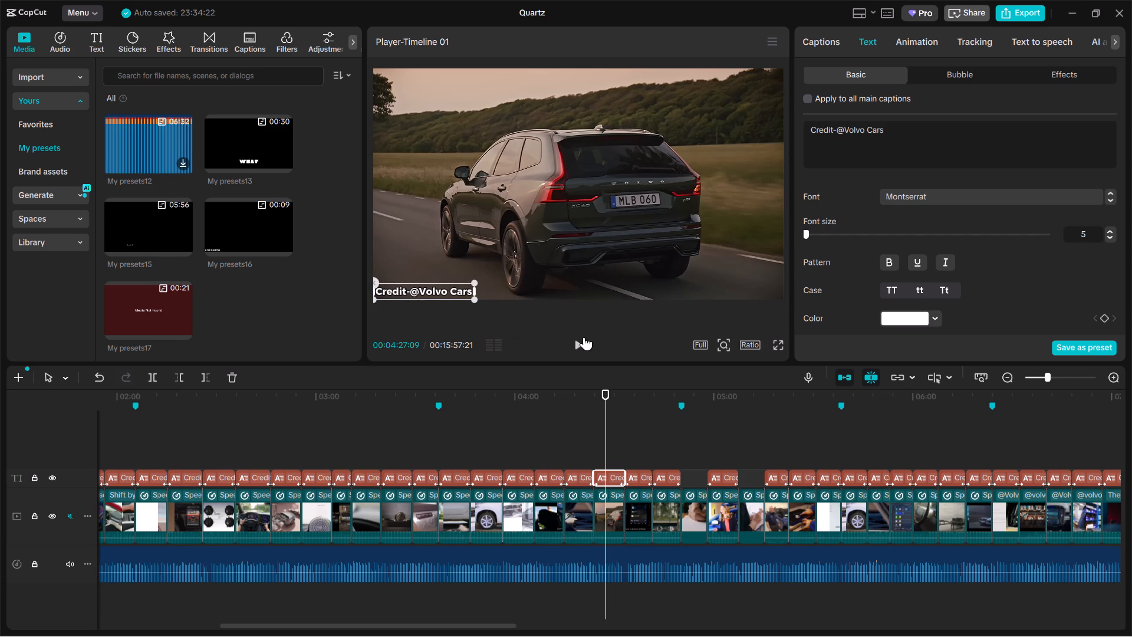
{"action": "left_click", "coordinate": [634, 432]}
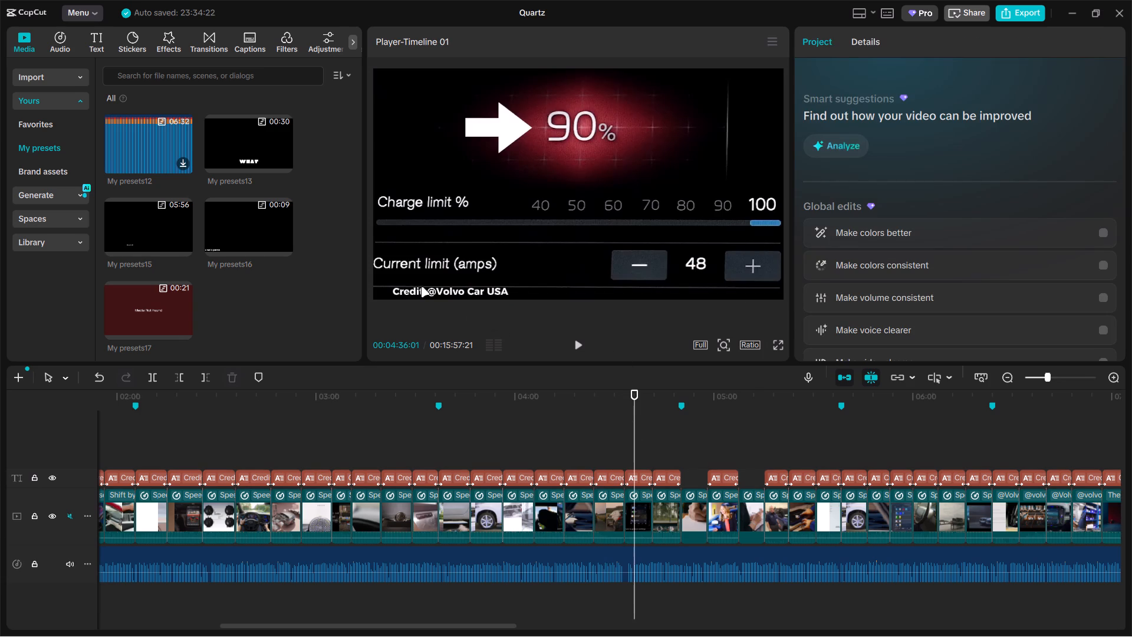
{"action": "left_click_drag", "start_coordinate": [421, 287], "coordinate": [405, 285]}
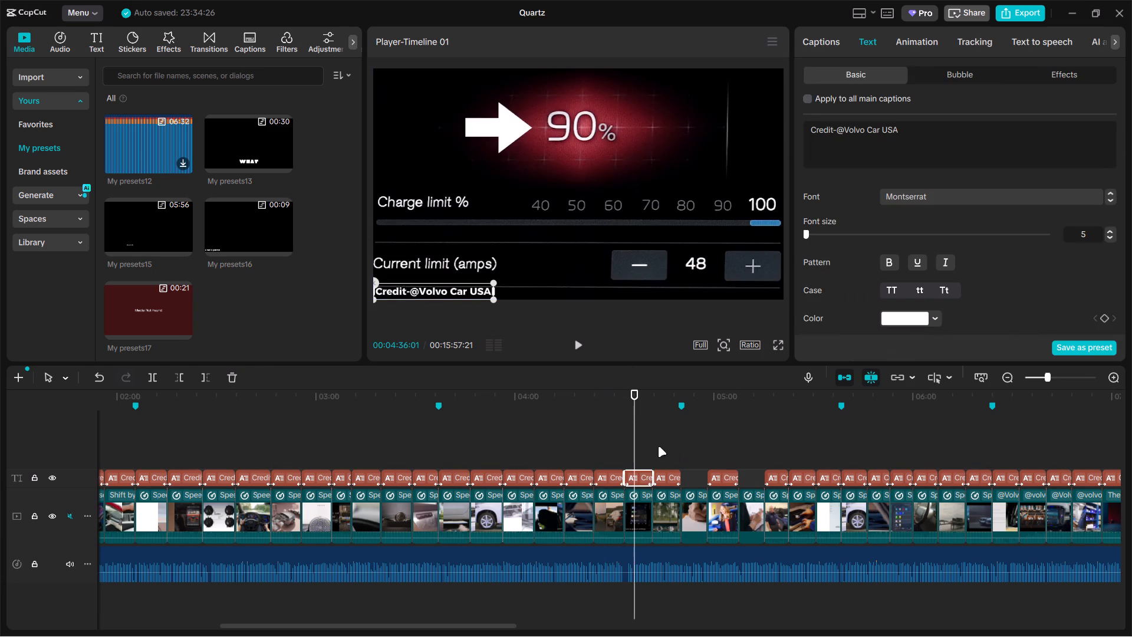
Align the next three credits, Volvo Cars at 4:43, volvocarsuk and waylandsgroup, with the bottom-left corner of the video frame.
{"action": "left_click", "coordinate": [659, 441]}
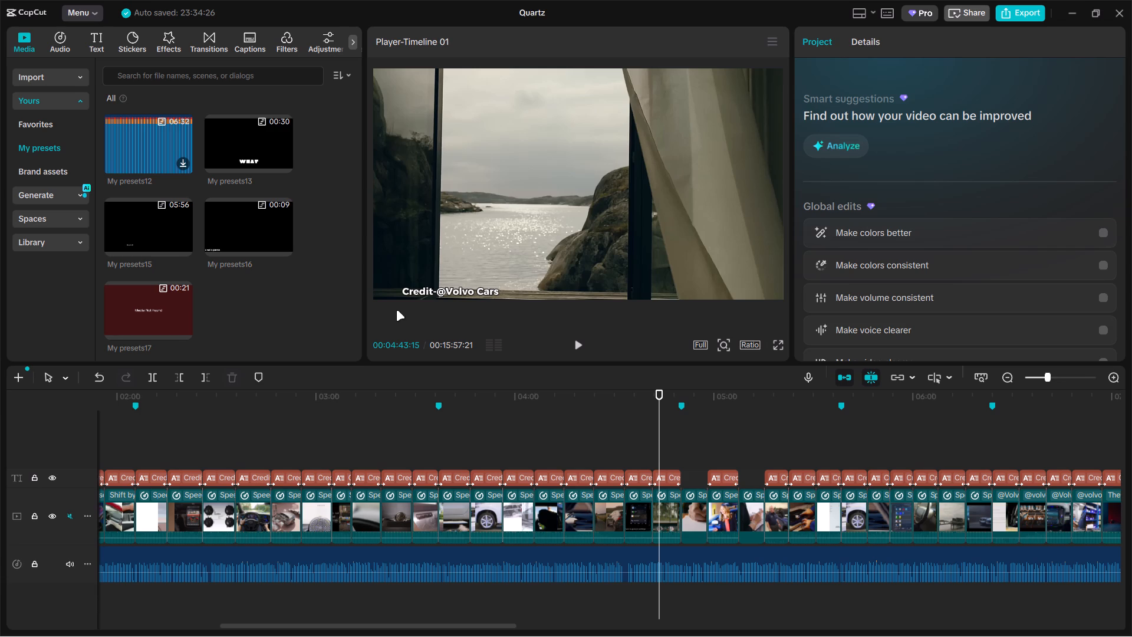
{"action": "left_click_drag", "start_coordinate": [414, 291], "coordinate": [386, 291]}
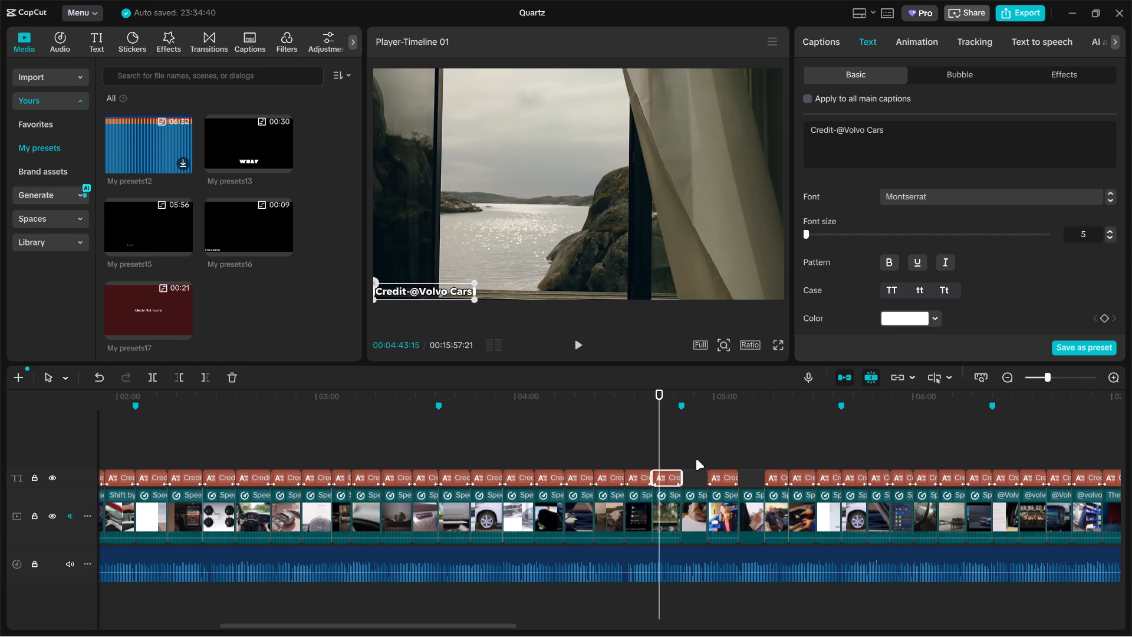
{"action": "left_click", "coordinate": [726, 454]}
{"action": "left_click_drag", "start_coordinate": [439, 290], "coordinate": [436, 289]}
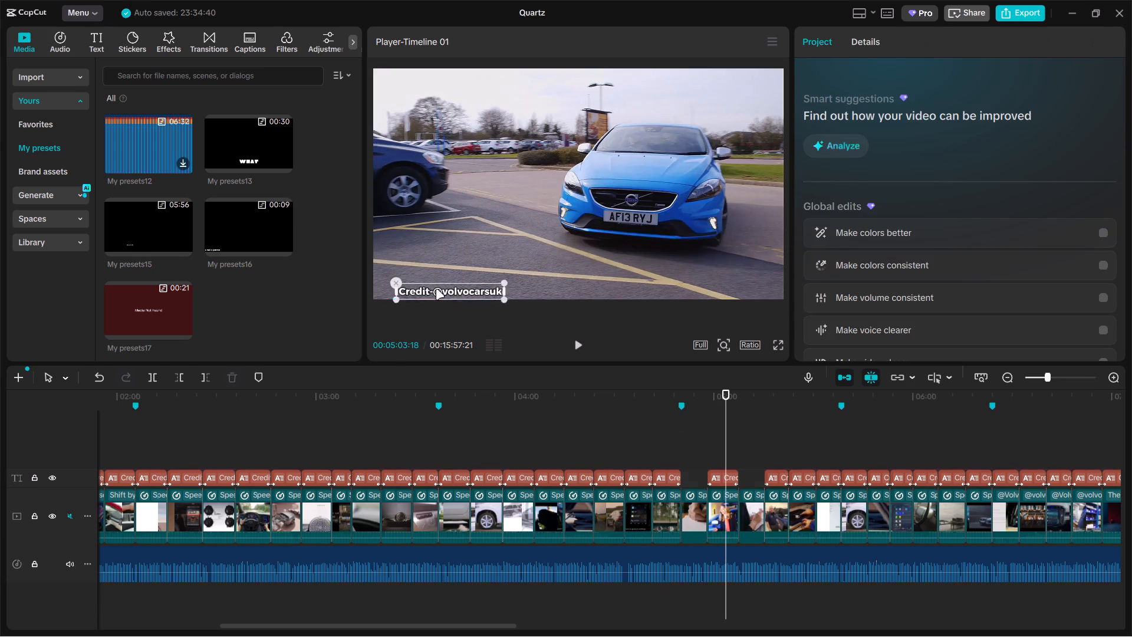
{"action": "left_click_drag", "start_coordinate": [436, 289], "coordinate": [416, 290]}
{"action": "left_click", "coordinate": [774, 451]}
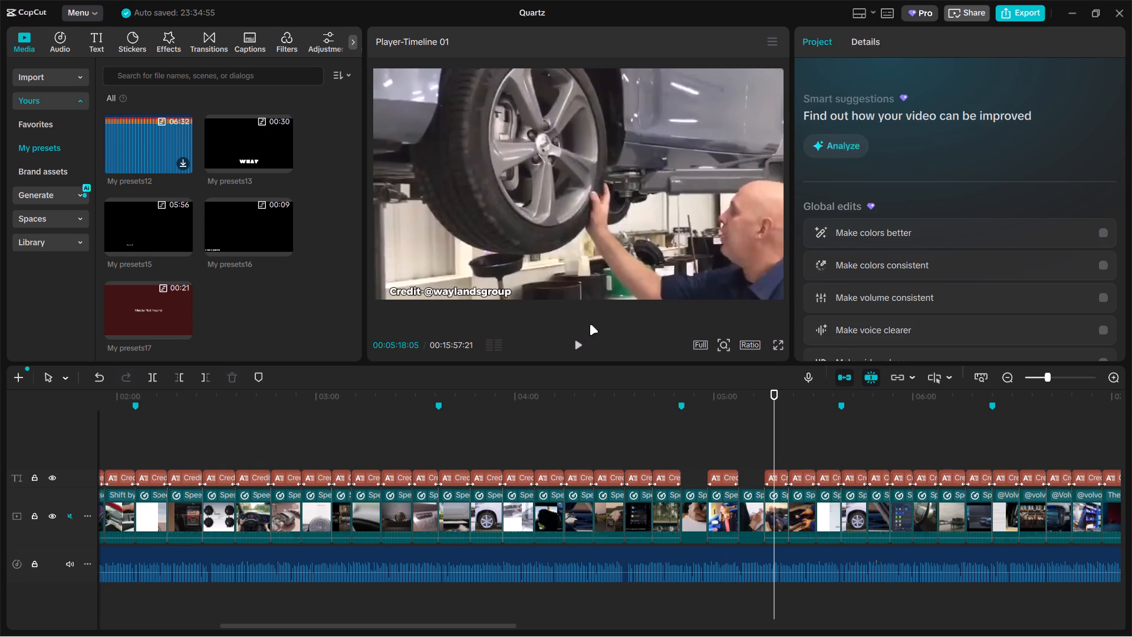
{"action": "left_click_drag", "start_coordinate": [469, 285], "coordinate": [456, 282]}
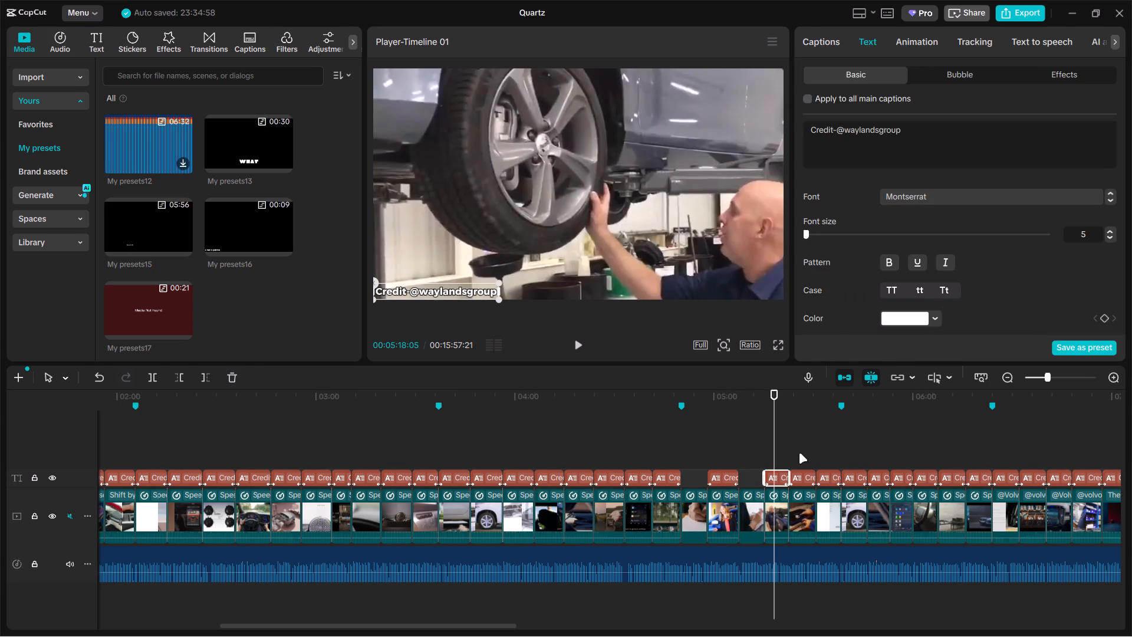
{"action": "left_click", "coordinate": [799, 453]}
{"action": "left_click_drag", "start_coordinate": [460, 295], "coordinate": [423, 293]}
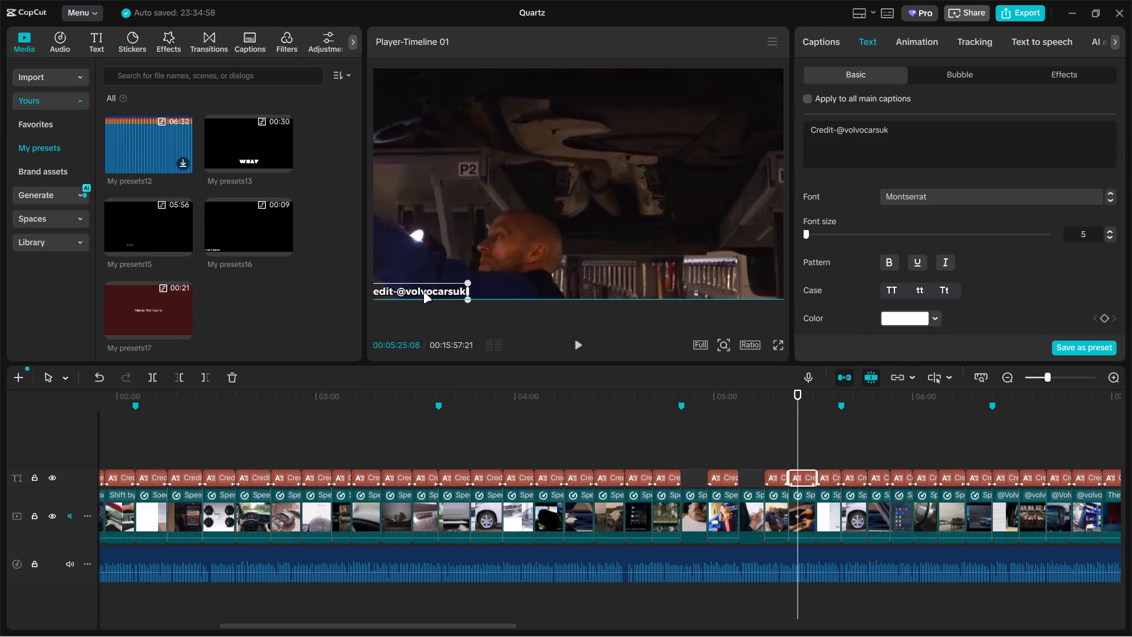
{"action": "left_click_drag", "start_coordinate": [423, 293], "coordinate": [435, 294]}
{"action": "left_click_drag", "start_coordinate": [663, 527], "coordinate": [641, 536]}
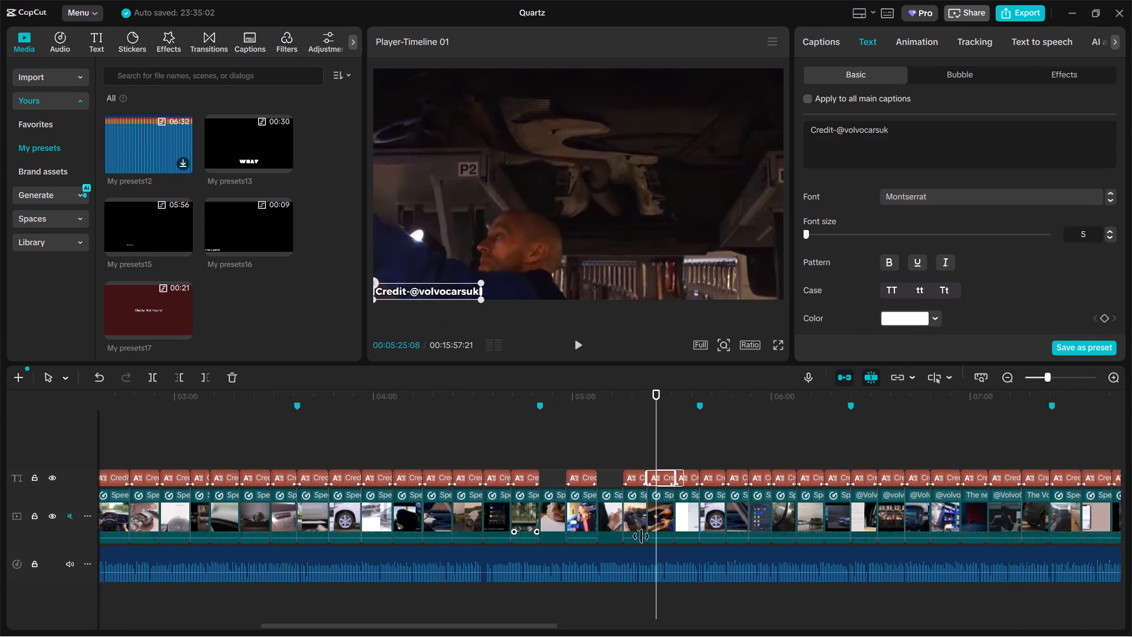
{"action": "left_click_drag", "start_coordinate": [641, 536], "coordinate": [425, 496]}
{"action": "left_click", "coordinate": [205, 449]}
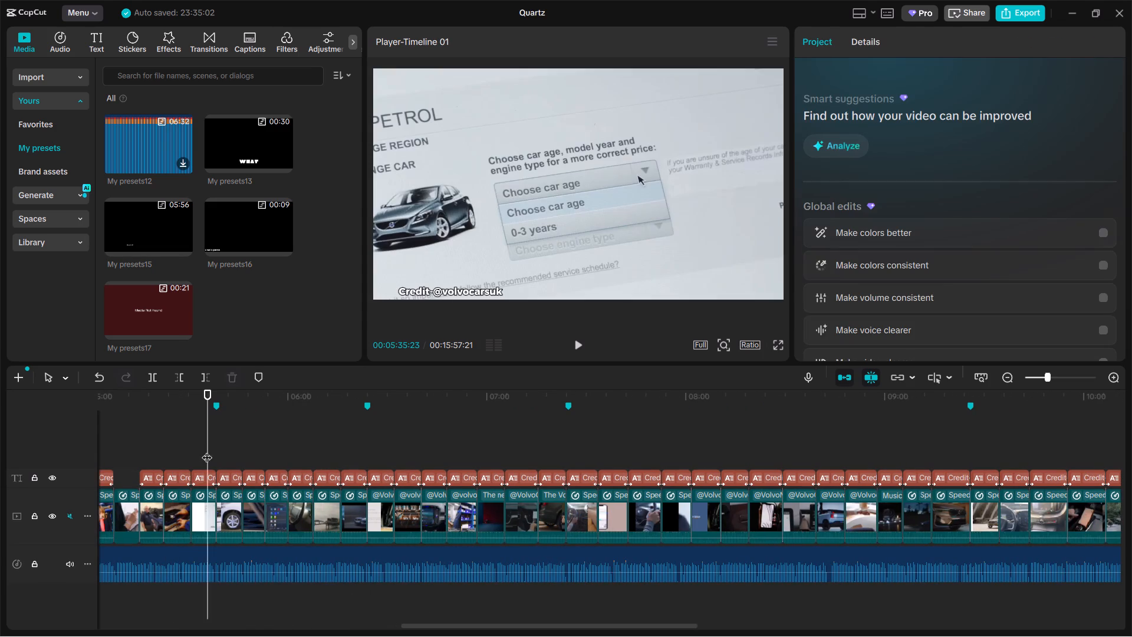
{"action": "left_click_drag", "start_coordinate": [415, 289], "coordinate": [391, 287]}
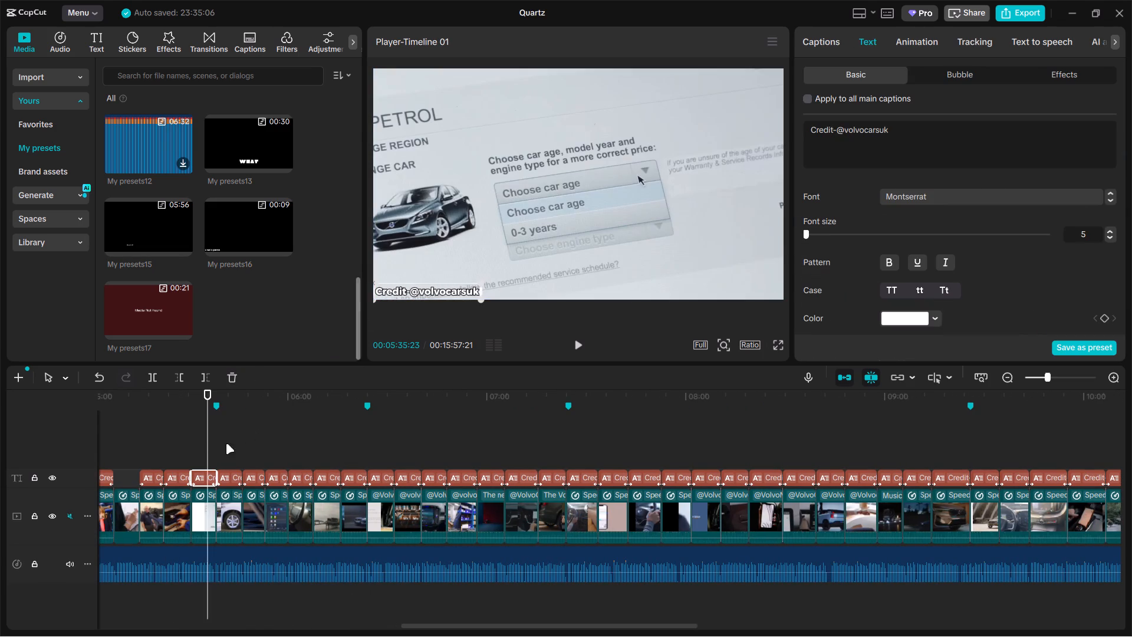
{"action": "left_click", "coordinate": [226, 444]}
{"action": "left_click_drag", "start_coordinate": [404, 293], "coordinate": [412, 292]}
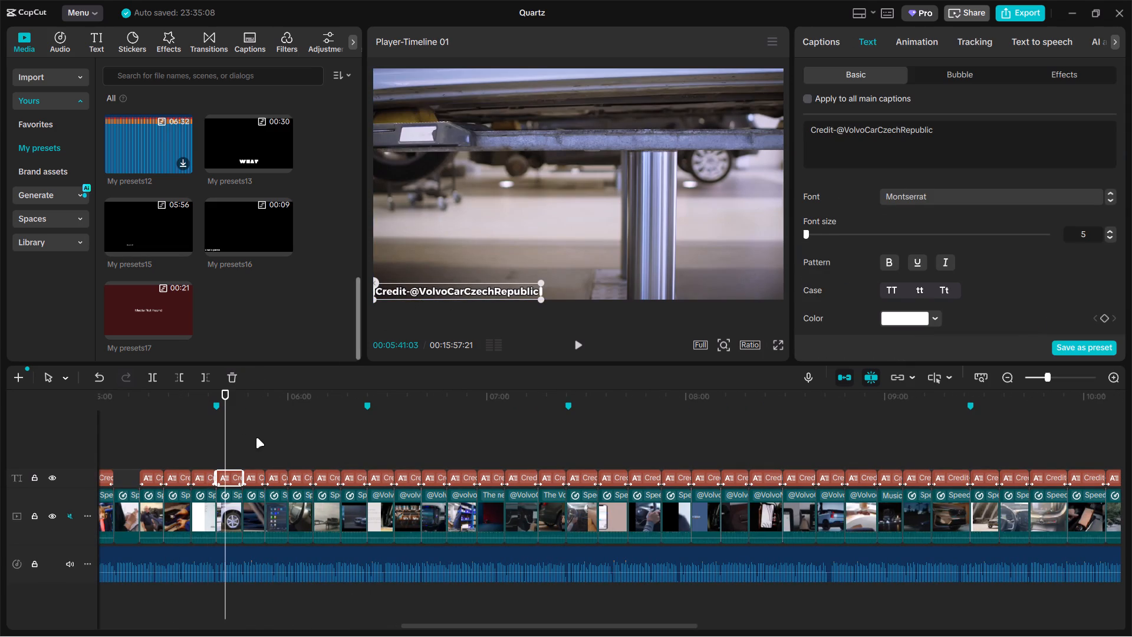
{"action": "left_click", "coordinate": [256, 438]}
{"action": "left_click", "coordinate": [412, 294]}
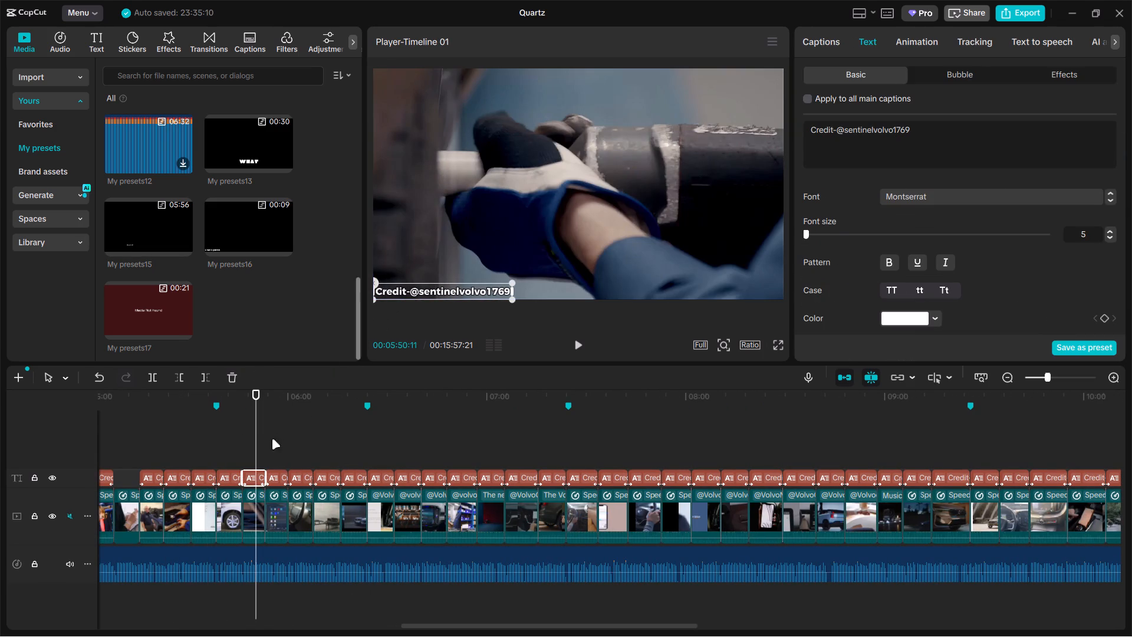
Align the next four credits, from adrian_certified at 5:54 through Volvo Cars at 6:18, with the video frame's bottom-left corner.
{"action": "left_click", "coordinate": [272, 439]}
{"action": "left_click_drag", "start_coordinate": [408, 290], "coordinate": [394, 288]}
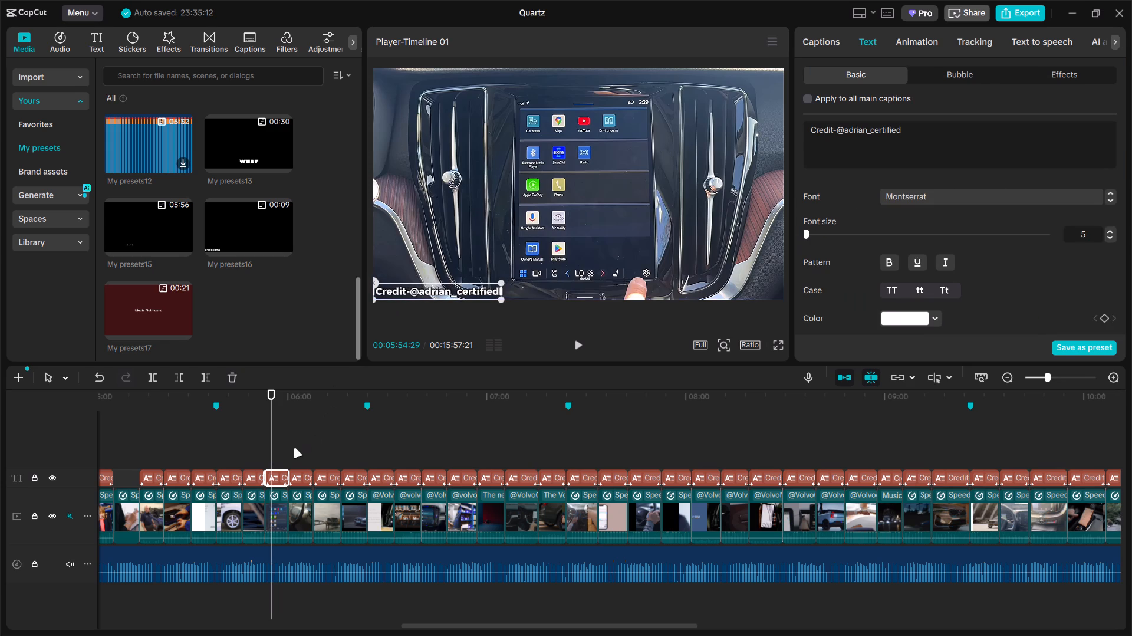
{"action": "left_click", "coordinate": [294, 448]}
{"action": "left_click_drag", "start_coordinate": [422, 287], "coordinate": [393, 286]}
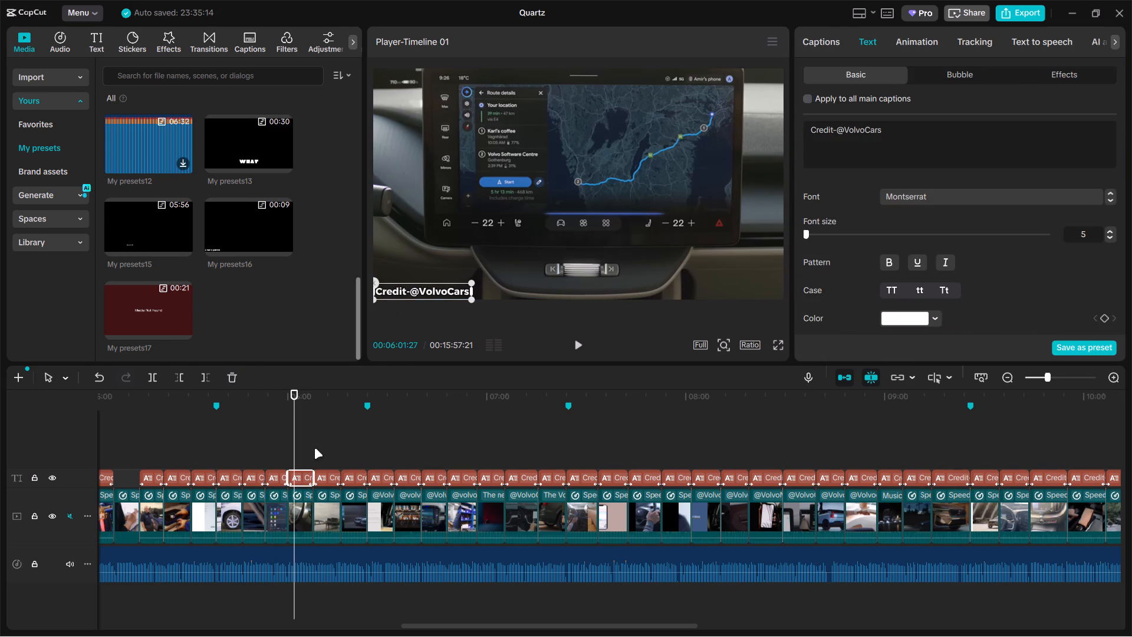
{"action": "left_click", "coordinate": [327, 444]}
{"action": "left_click_drag", "start_coordinate": [420, 291], "coordinate": [390, 290]}
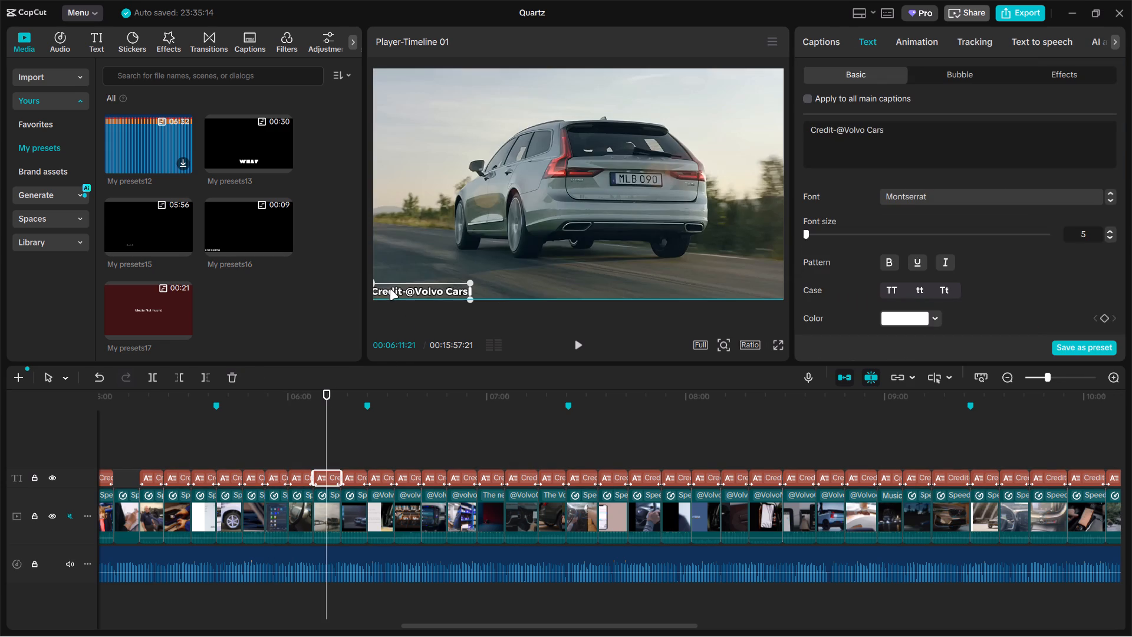
{"action": "left_click_drag", "start_coordinate": [390, 290], "coordinate": [394, 290]}
{"action": "left_click_drag", "start_coordinate": [352, 452], "coordinate": [356, 445]}
{"action": "left_click", "coordinate": [347, 449]}
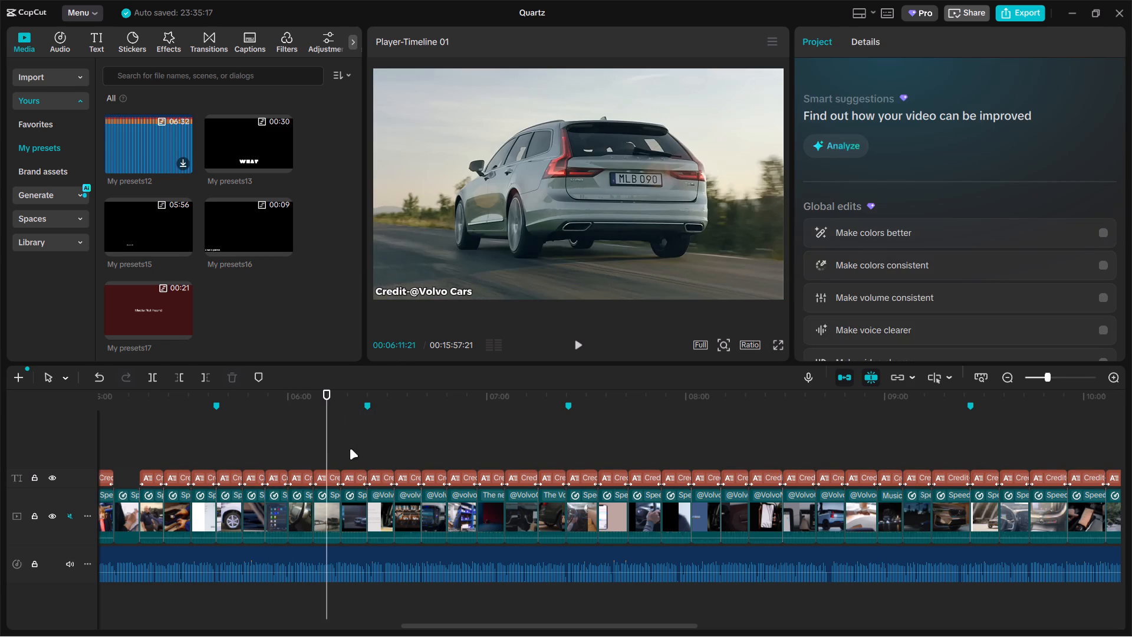
{"action": "left_click_drag", "start_coordinate": [418, 295], "coordinate": [390, 291]}
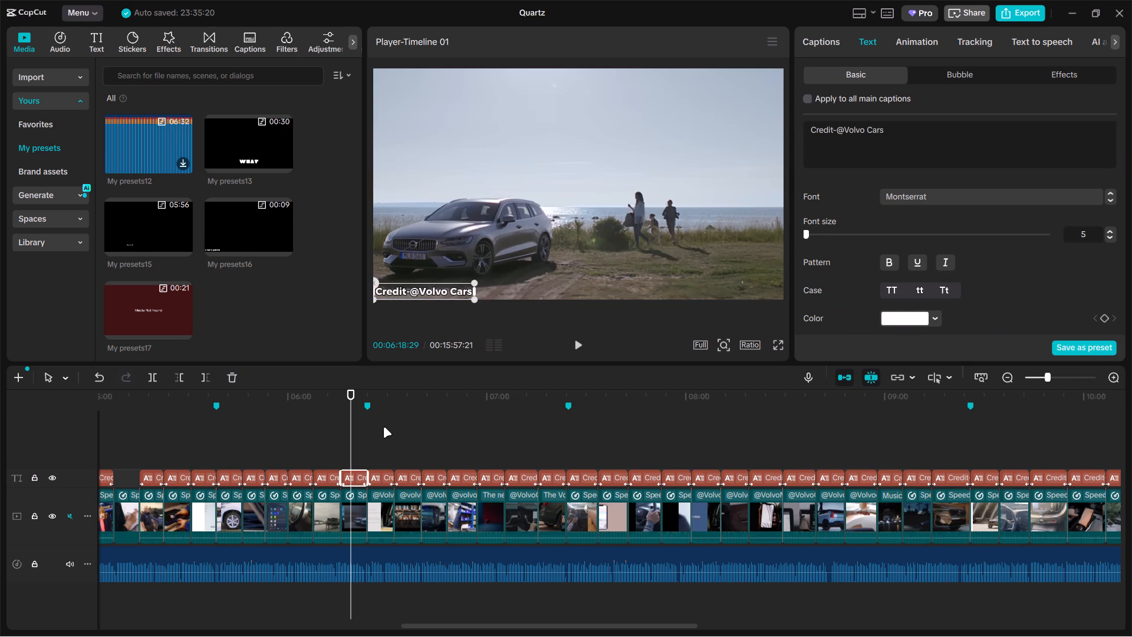
{"action": "left_click", "coordinate": [381, 434]}
{"action": "left_click_drag", "start_coordinate": [417, 289], "coordinate": [392, 287]}
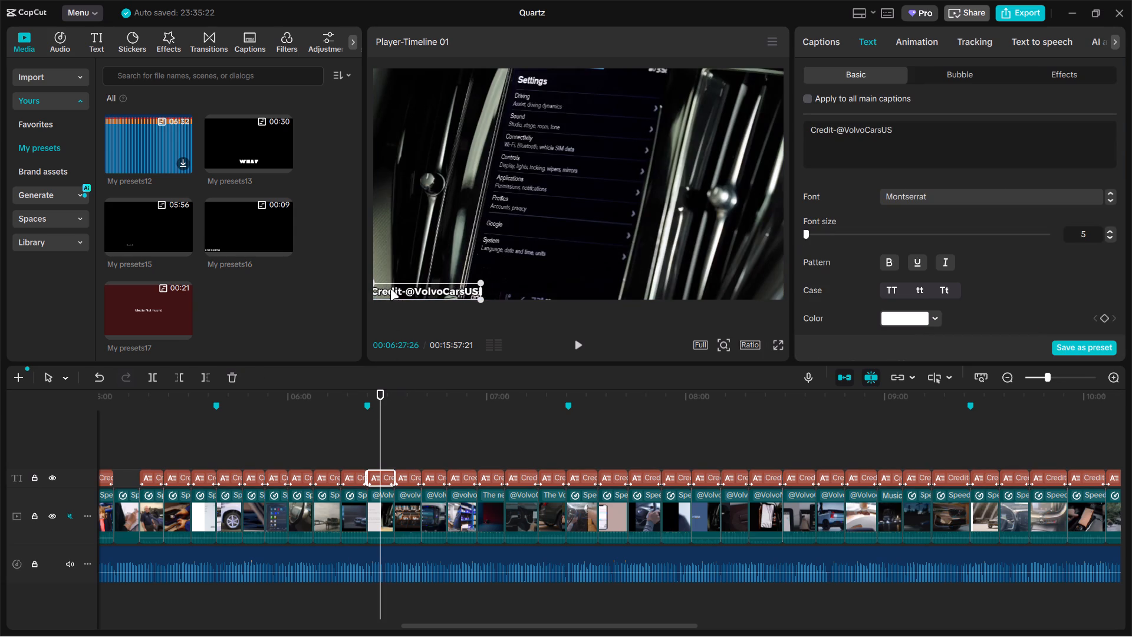
{"action": "left_click_drag", "start_coordinate": [390, 290], "coordinate": [396, 287]}
{"action": "left_click", "coordinate": [409, 438]}
{"action": "left_click_drag", "start_coordinate": [406, 291], "coordinate": [391, 291]}
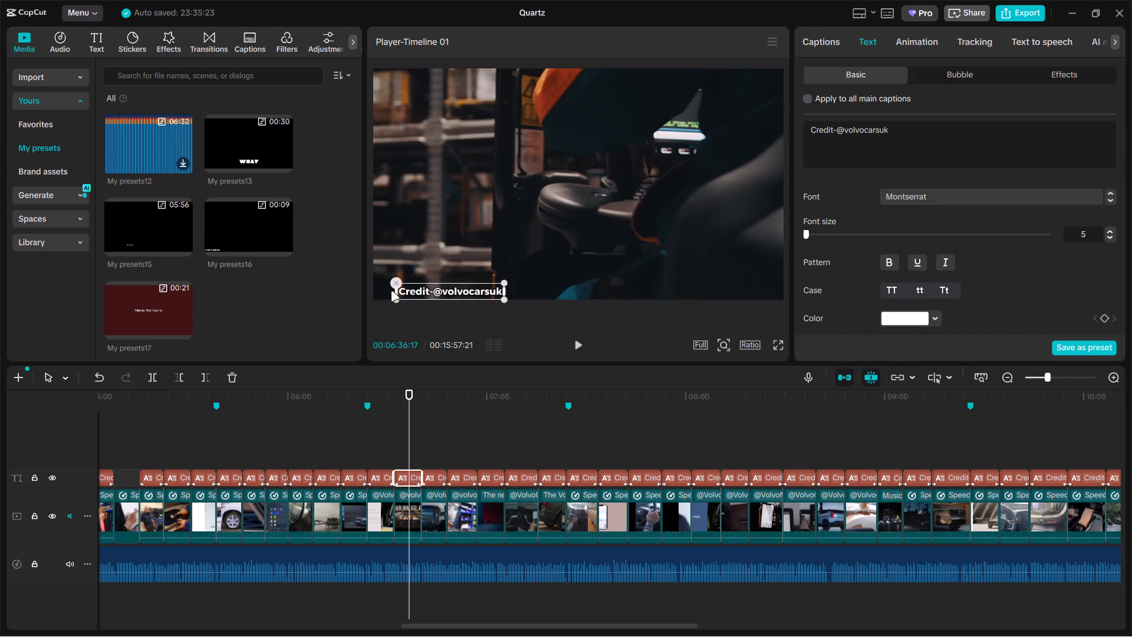
{"action": "left_click_drag", "start_coordinate": [391, 291], "coordinate": [383, 290]}
{"action": "left_click", "coordinate": [431, 431]}
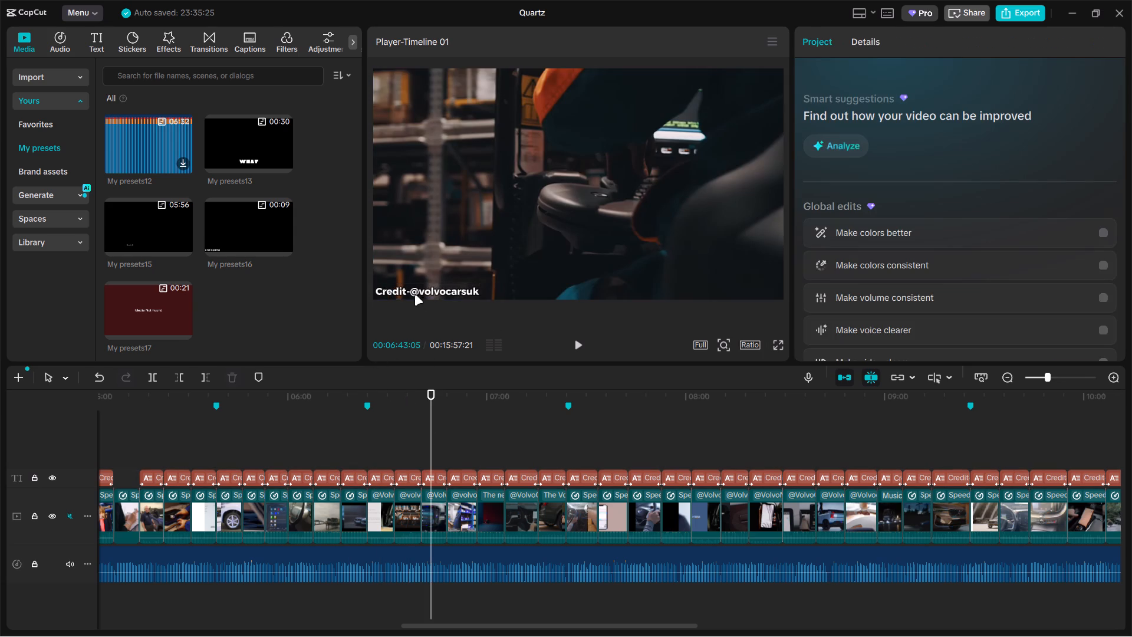
{"action": "left_click_drag", "start_coordinate": [416, 291], "coordinate": [388, 288]}
{"action": "left_click", "coordinate": [403, 291]}
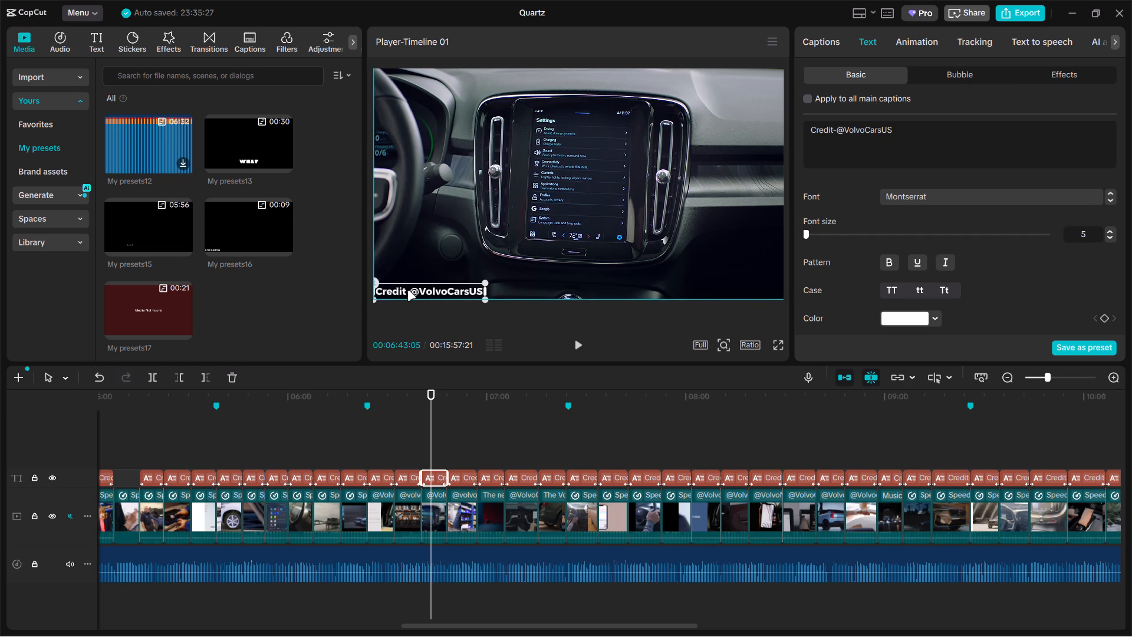
{"action": "left_click", "coordinate": [467, 426]}
{"action": "left_click", "coordinate": [403, 290]}
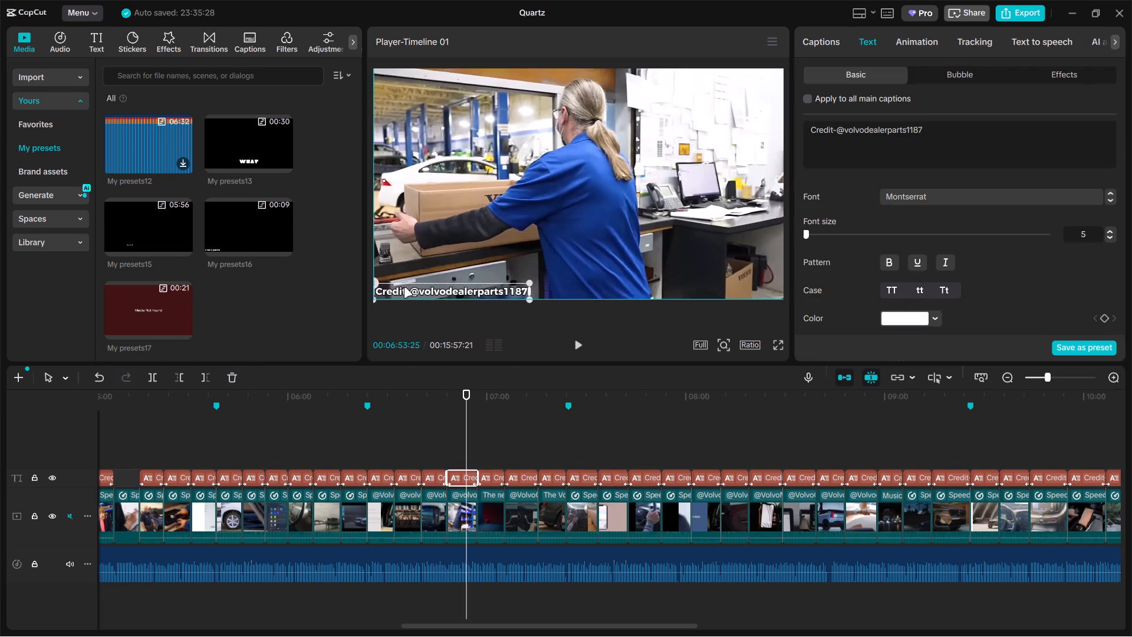
Align the next three credits, ending with Volvo Cars at 7:19, with the bottom-left corner of the video frame.
{"action": "left_click", "coordinate": [492, 421]}
{"action": "left_click_drag", "start_coordinate": [423, 293], "coordinate": [394, 293]}
{"action": "left_click", "coordinate": [529, 432]}
{"action": "left_click_drag", "start_coordinate": [424, 293], "coordinate": [391, 293]}
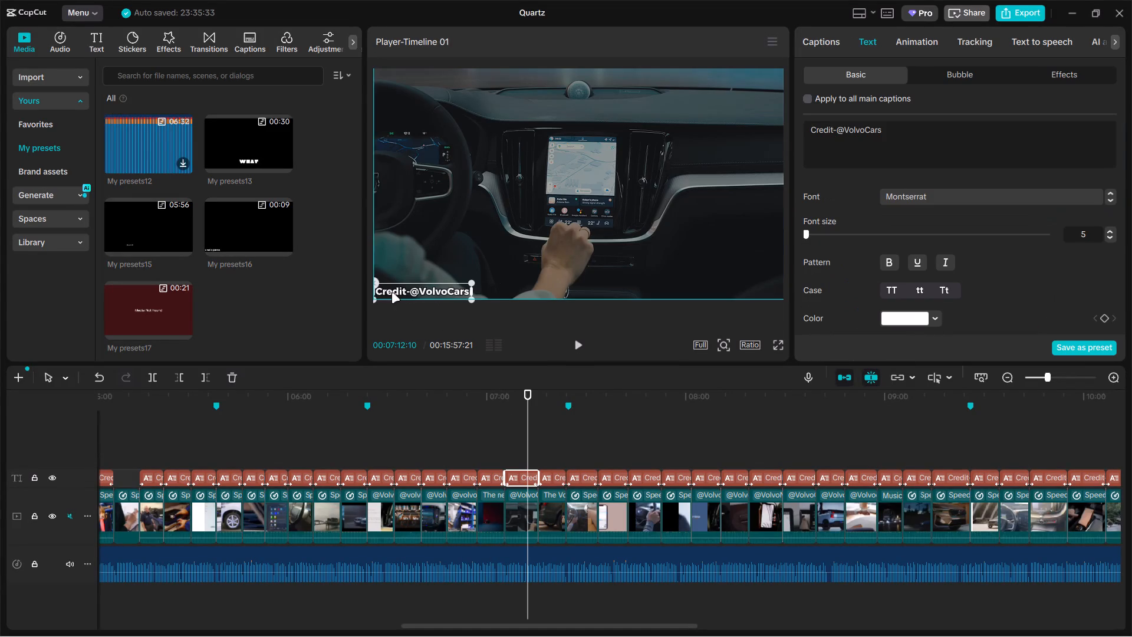
{"action": "left_click_drag", "start_coordinate": [391, 293], "coordinate": [395, 293]}
{"action": "left_click", "coordinate": [553, 430]}
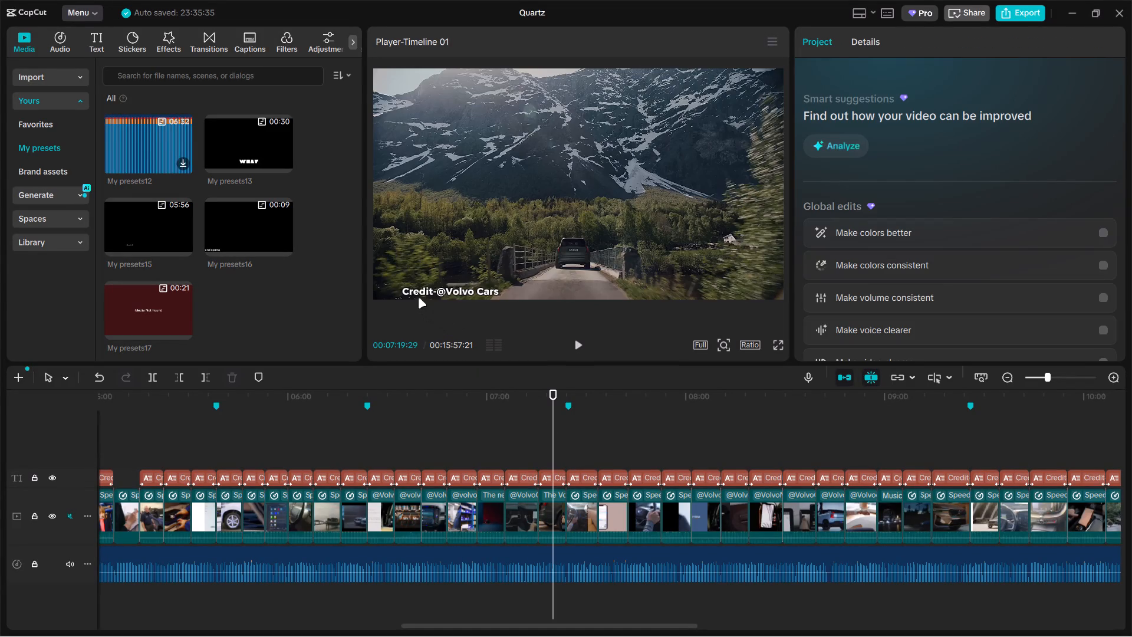
{"action": "left_click_drag", "start_coordinate": [417, 295], "coordinate": [387, 293]}
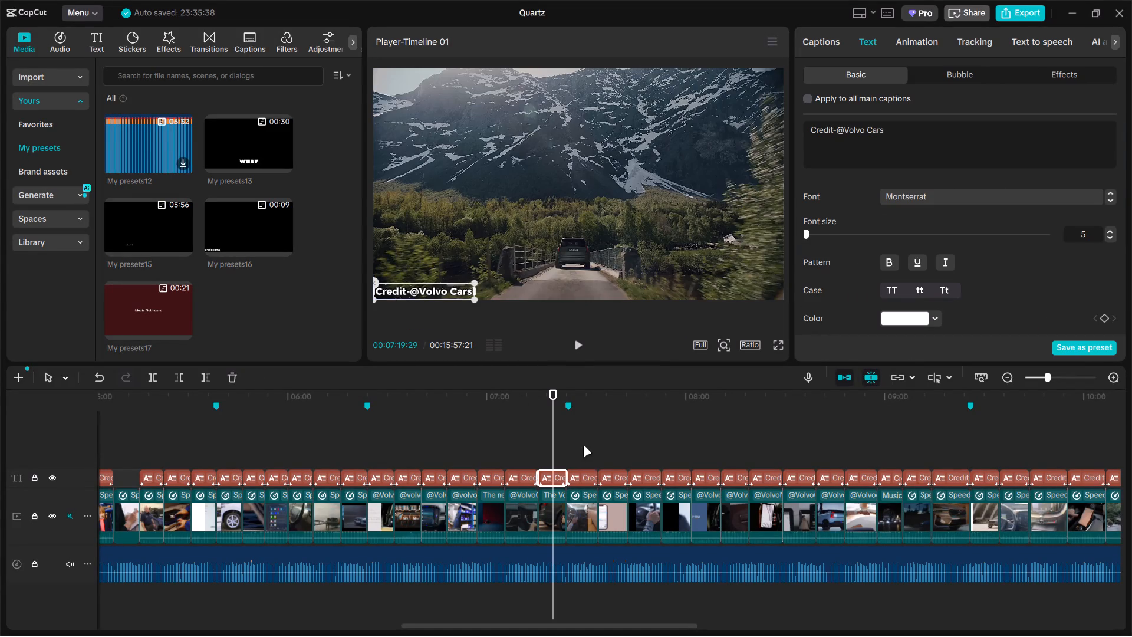
Align the next three credits, ending with VolvoCarsUS at 7:44, with the bottom-left corner of the video frame.
{"action": "left_click", "coordinate": [585, 446]}
{"action": "left_click_drag", "start_coordinate": [440, 288], "coordinate": [426, 290]}
{"action": "left_click", "coordinate": [613, 453]}
{"action": "left_click_drag", "start_coordinate": [431, 295], "coordinate": [410, 293]}
{"action": "left_click", "coordinate": [634, 449]}
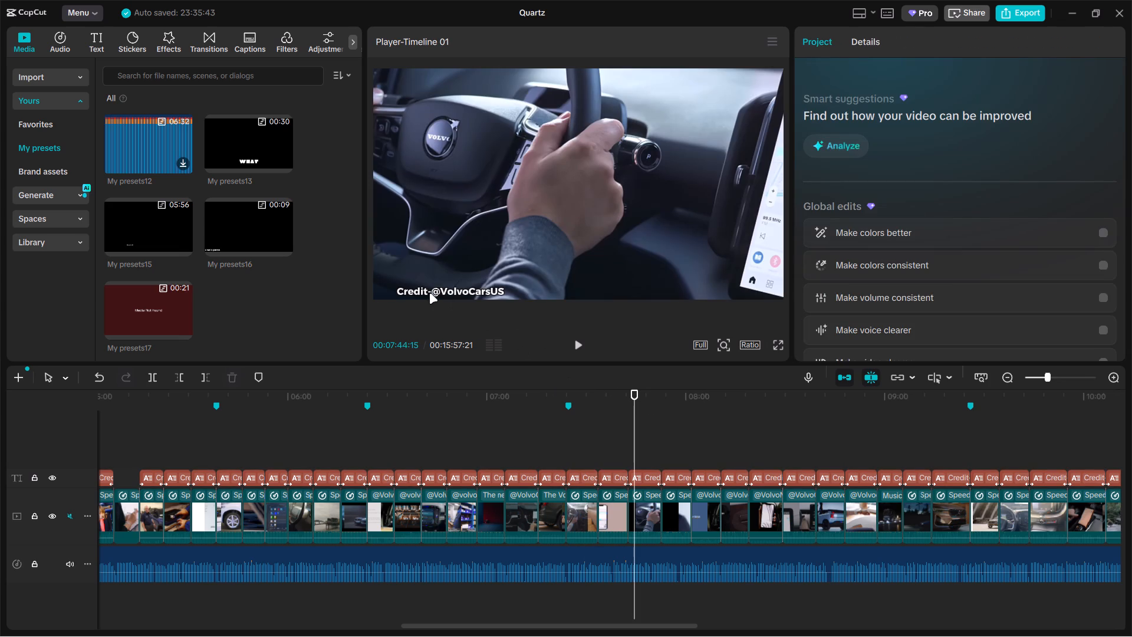
{"action": "left_click_drag", "start_coordinate": [429, 293], "coordinate": [408, 293]}
Align the next three VolvoCarsUS credits, at 7:58, 8:07 and 8:17, with the bottom-left corner of the video frame.
{"action": "left_click_drag", "start_coordinate": [584, 523], "coordinate": [585, 526]}
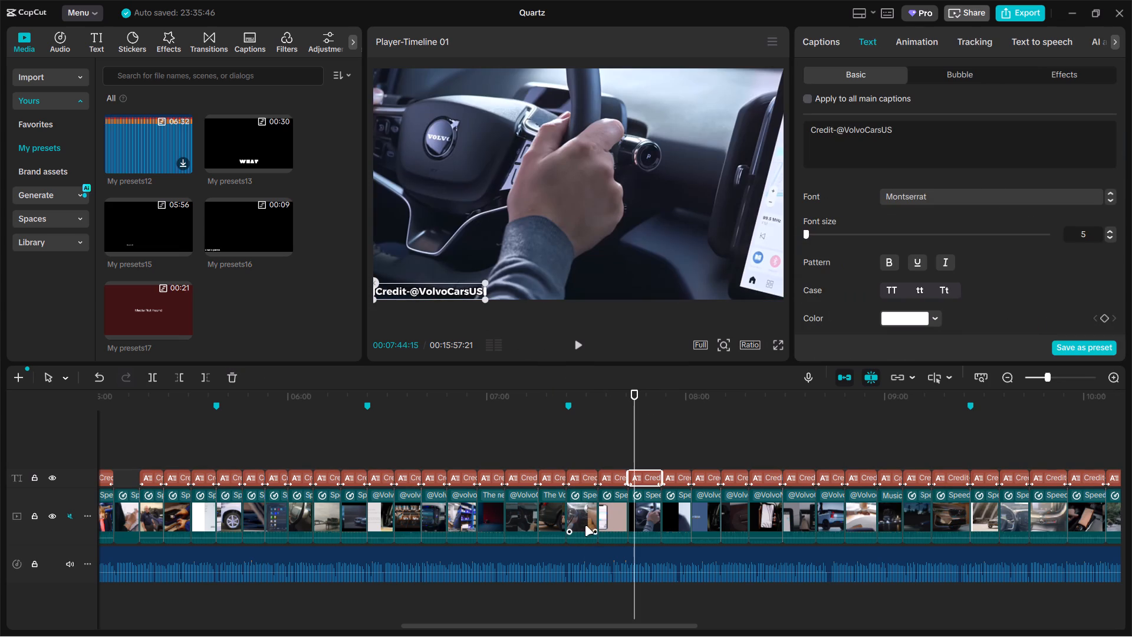
{"action": "left_click_drag", "start_coordinate": [585, 526], "coordinate": [391, 493]}
{"action": "left_click", "coordinate": [226, 450]}
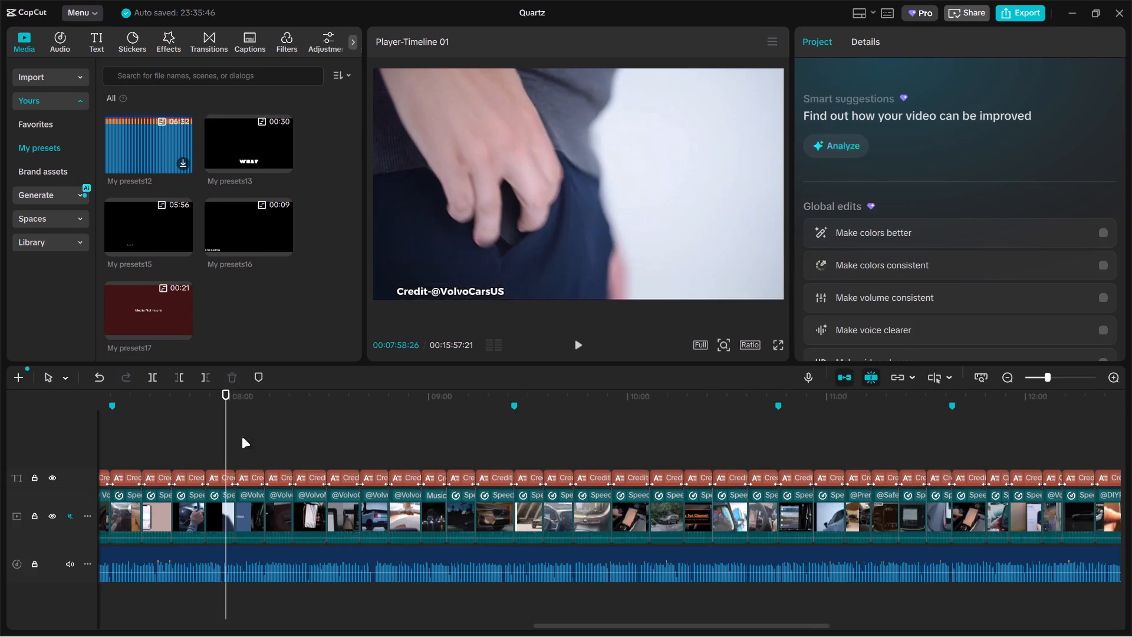
{"action": "left_click_drag", "start_coordinate": [424, 298], "coordinate": [404, 297]}
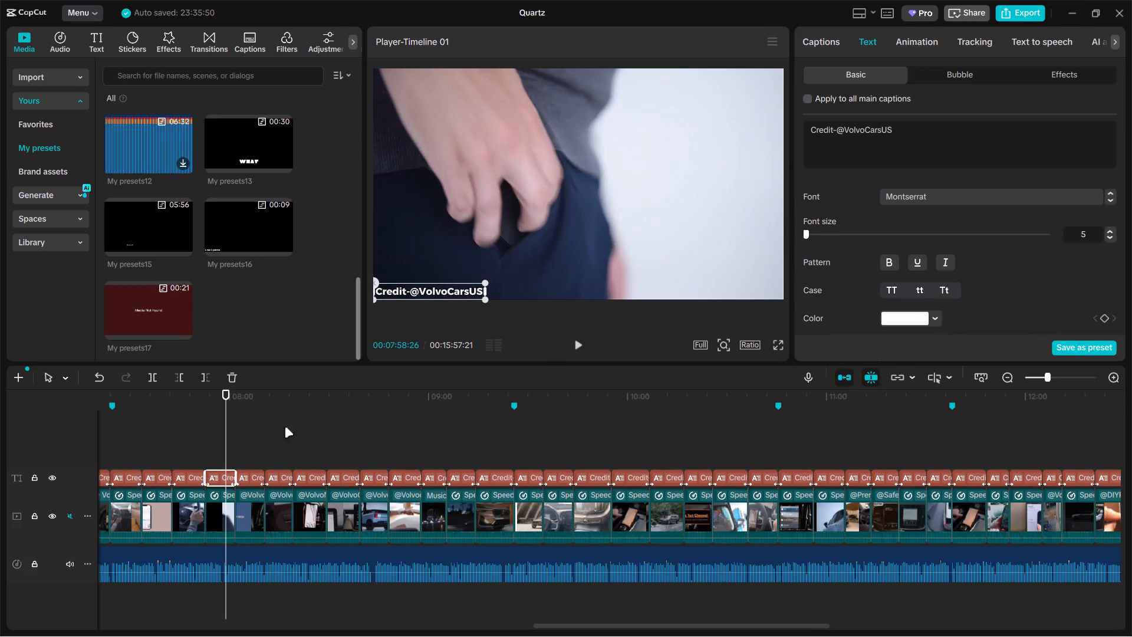
{"action": "left_click", "coordinate": [256, 441]}
{"action": "left_click_drag", "start_coordinate": [426, 285], "coordinate": [402, 283]}
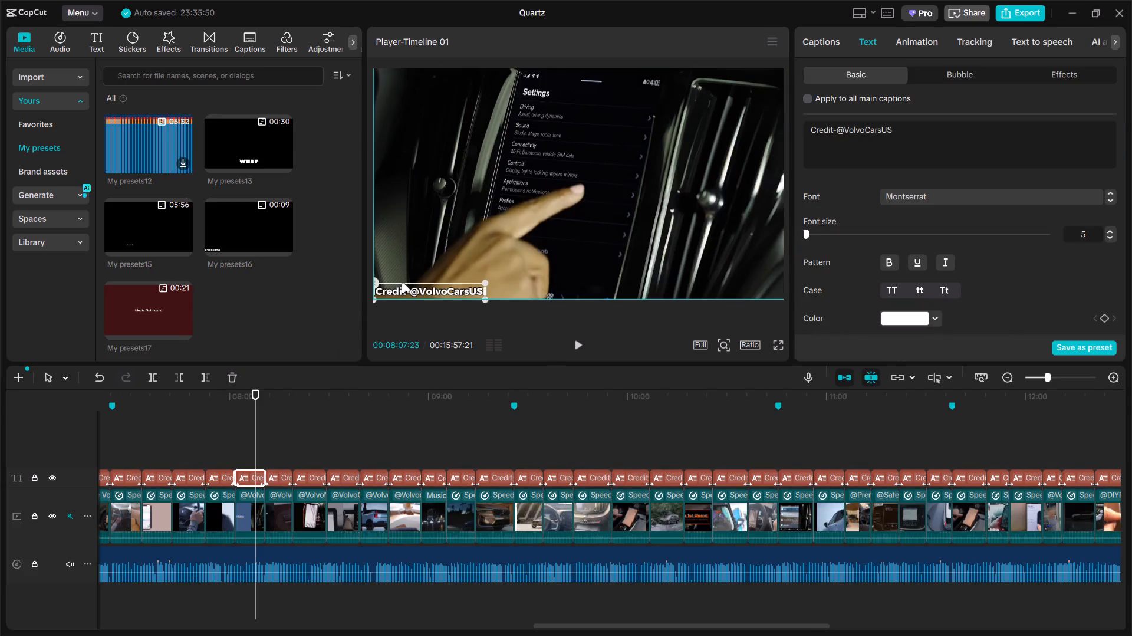
{"action": "left_click_drag", "start_coordinate": [402, 283], "coordinate": [399, 284]}
{"action": "left_click", "coordinate": [288, 433]}
{"action": "left_click_drag", "start_coordinate": [422, 294], "coordinate": [403, 293]}
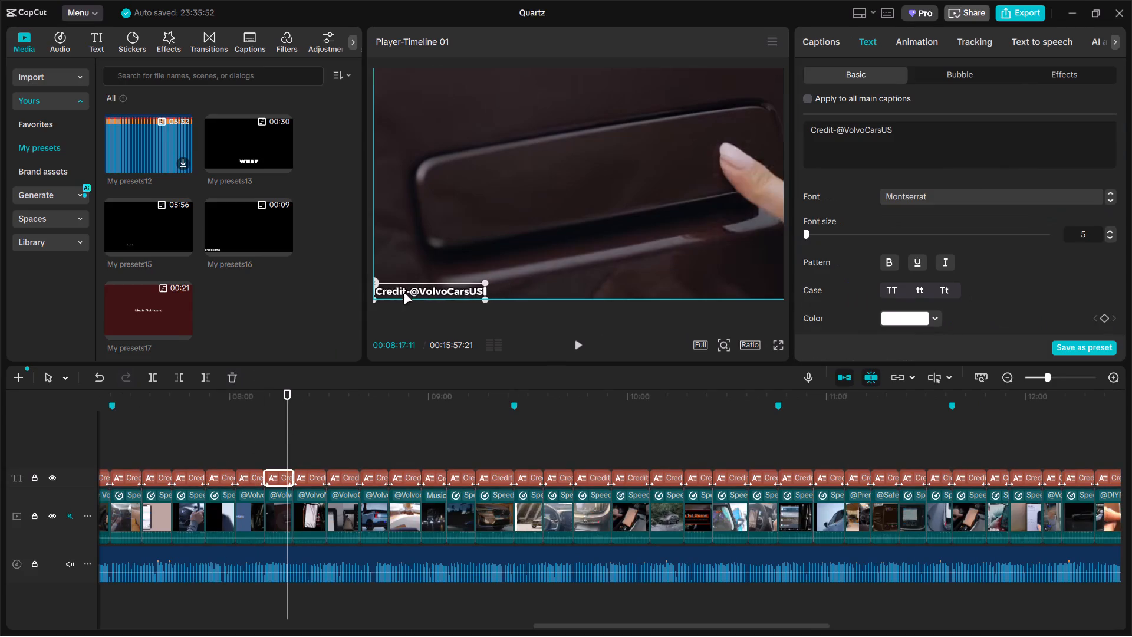
{"action": "left_click_drag", "start_coordinate": [403, 293], "coordinate": [399, 293]}
Align the next five credits, from VolvoNL at 8:25 through Дальнобойщики at 9:02, with the video frame's bottom-left corner.
{"action": "left_click", "coordinate": [315, 423]}
{"action": "left_click_drag", "start_coordinate": [424, 293], "coordinate": [401, 291]}
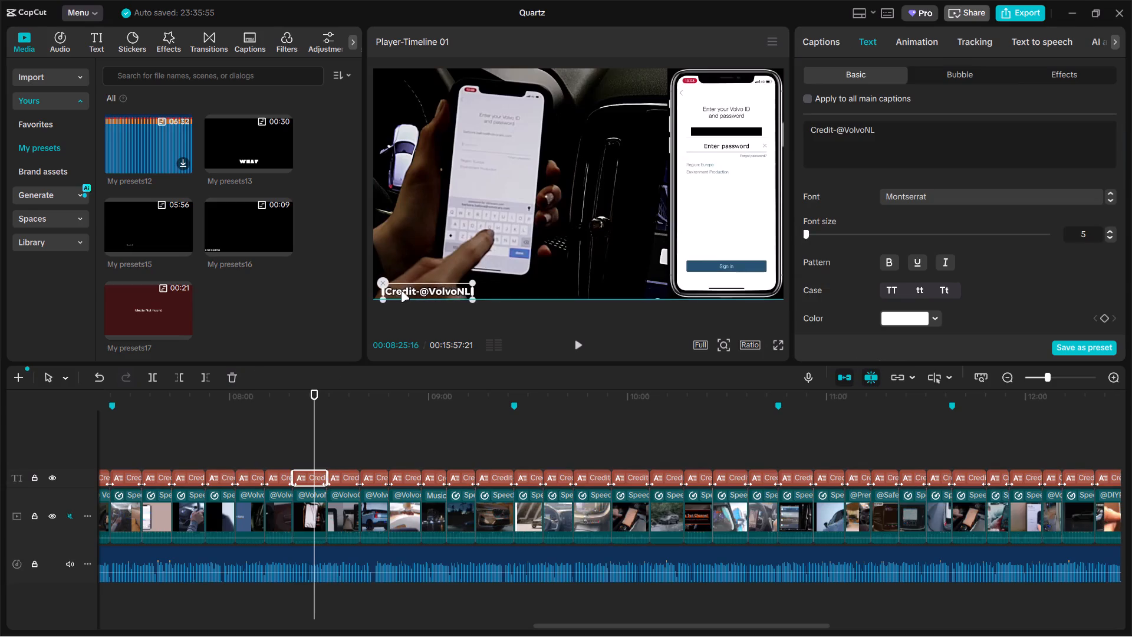
{"action": "left_click_drag", "start_coordinate": [401, 291], "coordinate": [392, 291]}
{"action": "left_click", "coordinate": [344, 432]}
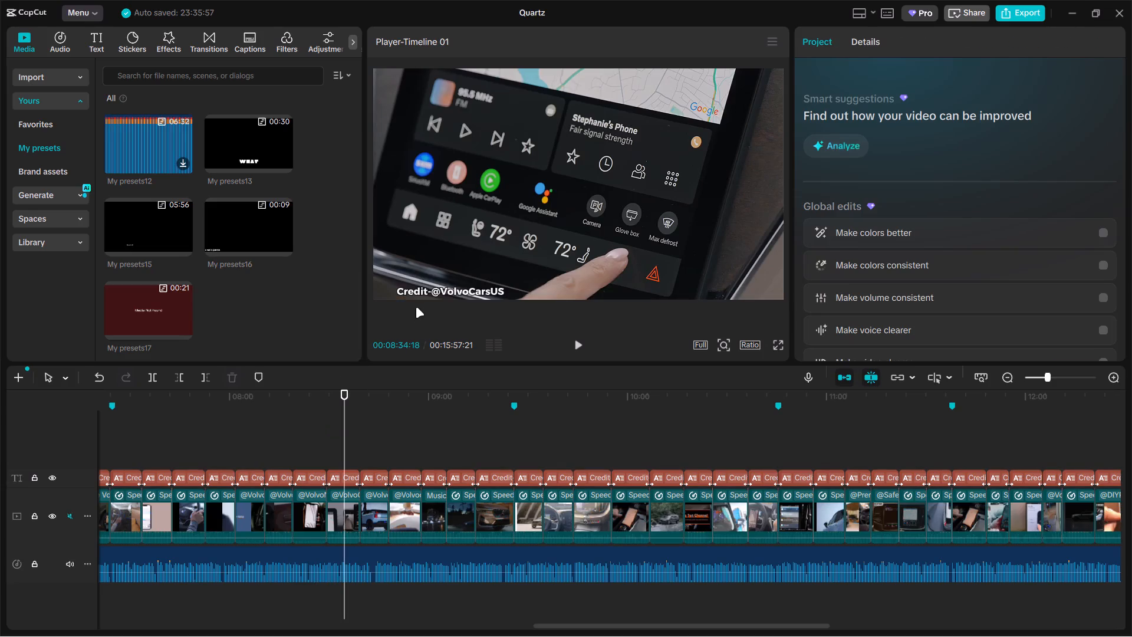
{"action": "left_click_drag", "start_coordinate": [418, 293], "coordinate": [398, 292]}
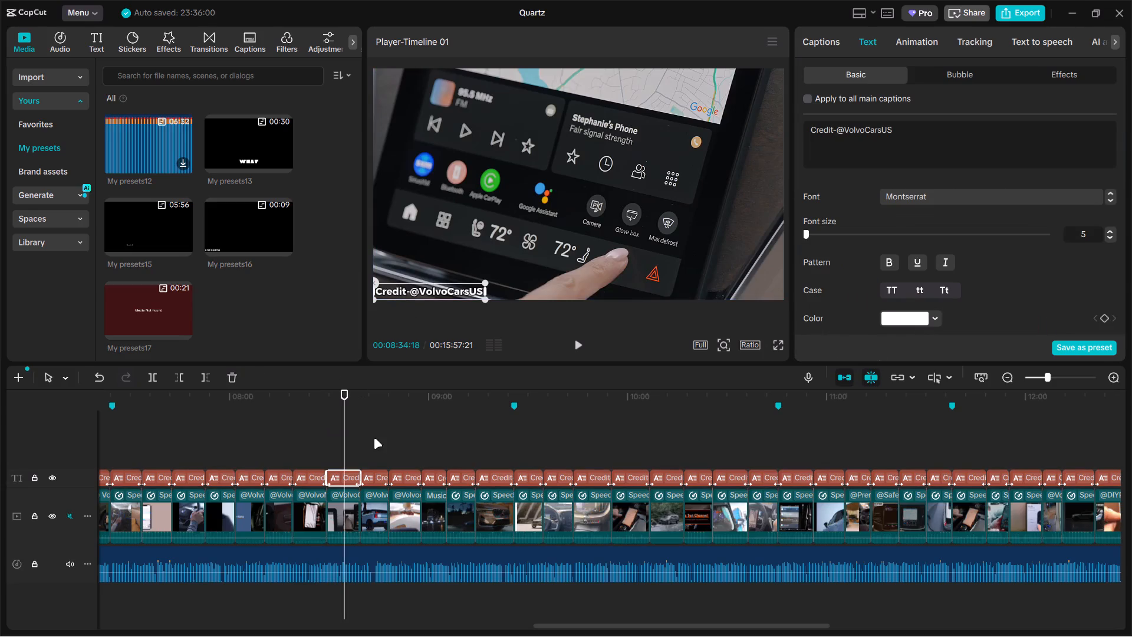
{"action": "left_click", "coordinate": [374, 438]}
{"action": "left_click_drag", "start_coordinate": [415, 288], "coordinate": [409, 290]}
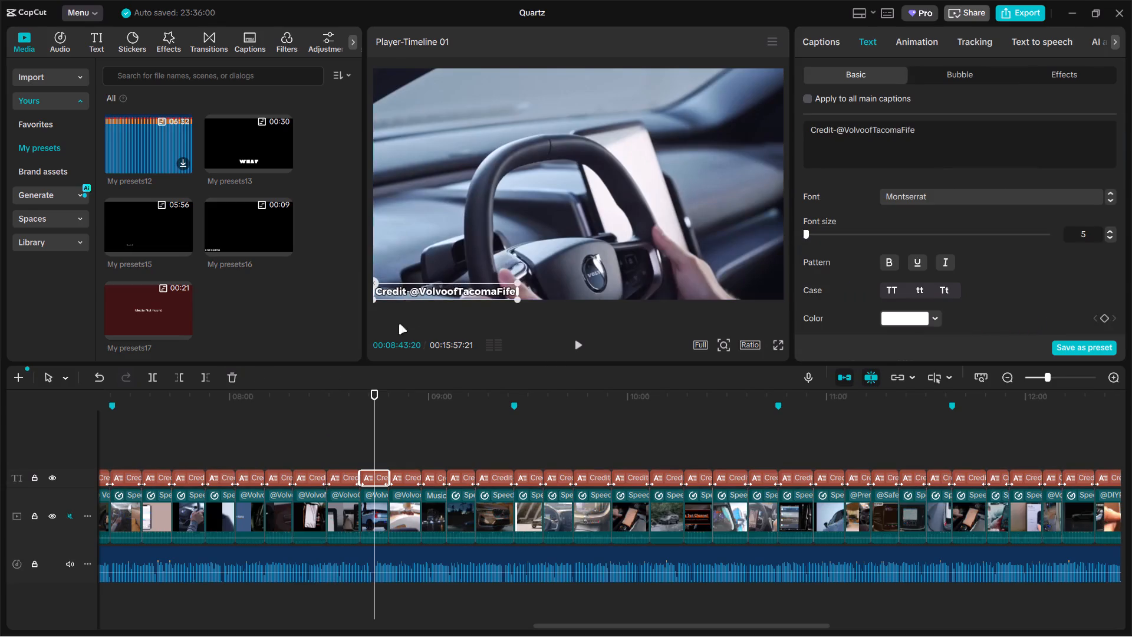
{"action": "left_click", "coordinate": [400, 431]}
{"action": "left_click_drag", "start_coordinate": [424, 293], "coordinate": [412, 290]}
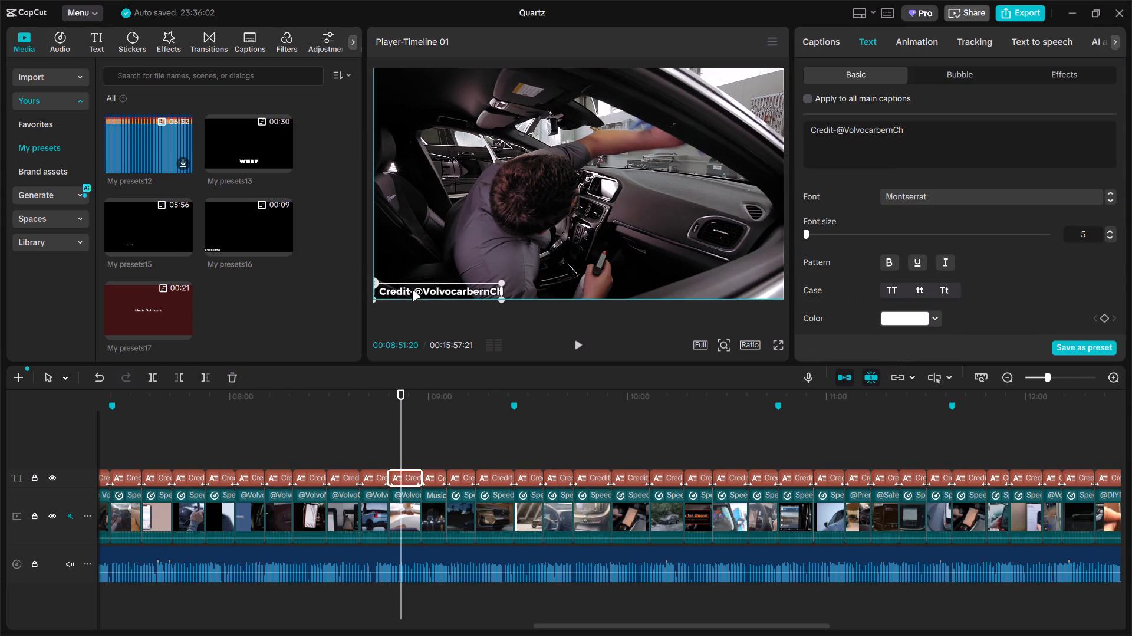
{"action": "left_click_drag", "start_coordinate": [412, 290], "coordinate": [412, 290]}
{"action": "left_click", "coordinate": [436, 427]}
{"action": "left_click", "coordinate": [426, 294]}
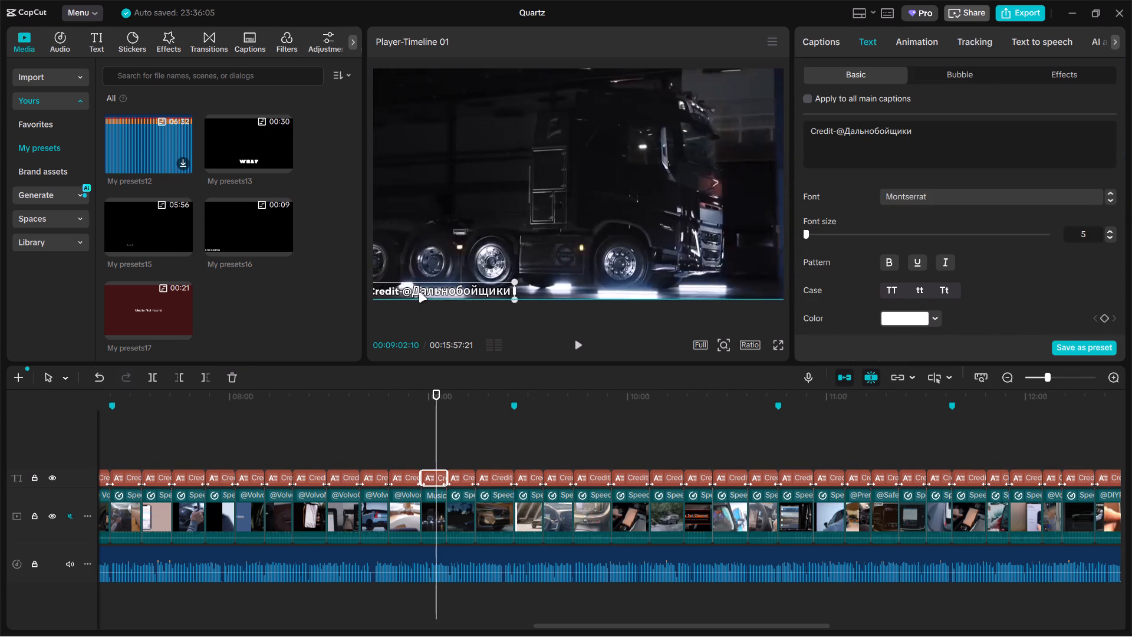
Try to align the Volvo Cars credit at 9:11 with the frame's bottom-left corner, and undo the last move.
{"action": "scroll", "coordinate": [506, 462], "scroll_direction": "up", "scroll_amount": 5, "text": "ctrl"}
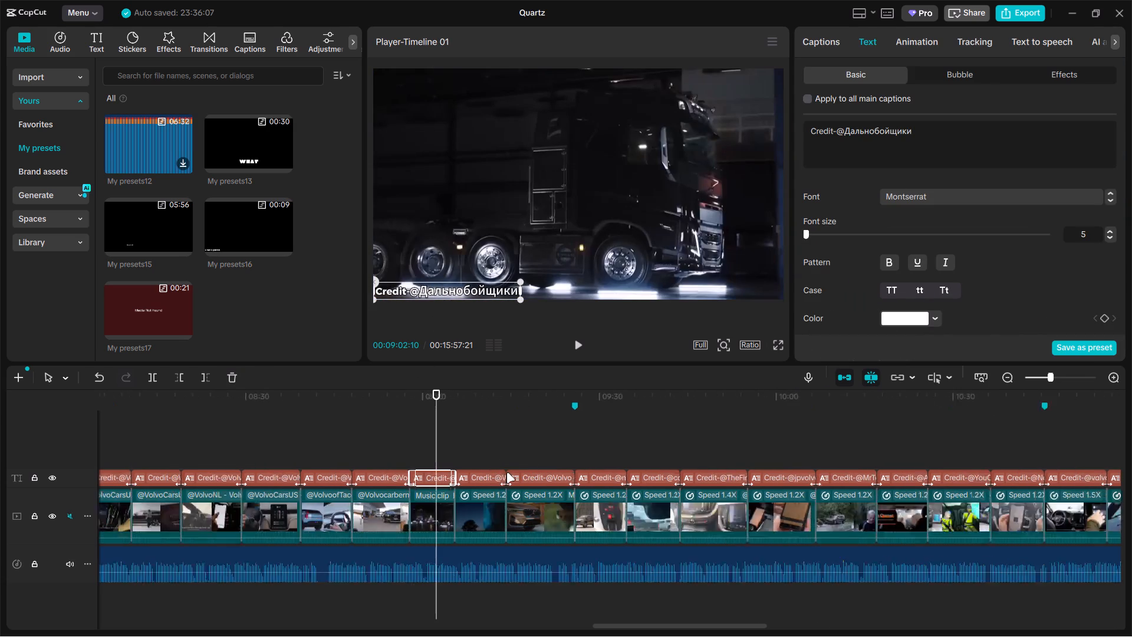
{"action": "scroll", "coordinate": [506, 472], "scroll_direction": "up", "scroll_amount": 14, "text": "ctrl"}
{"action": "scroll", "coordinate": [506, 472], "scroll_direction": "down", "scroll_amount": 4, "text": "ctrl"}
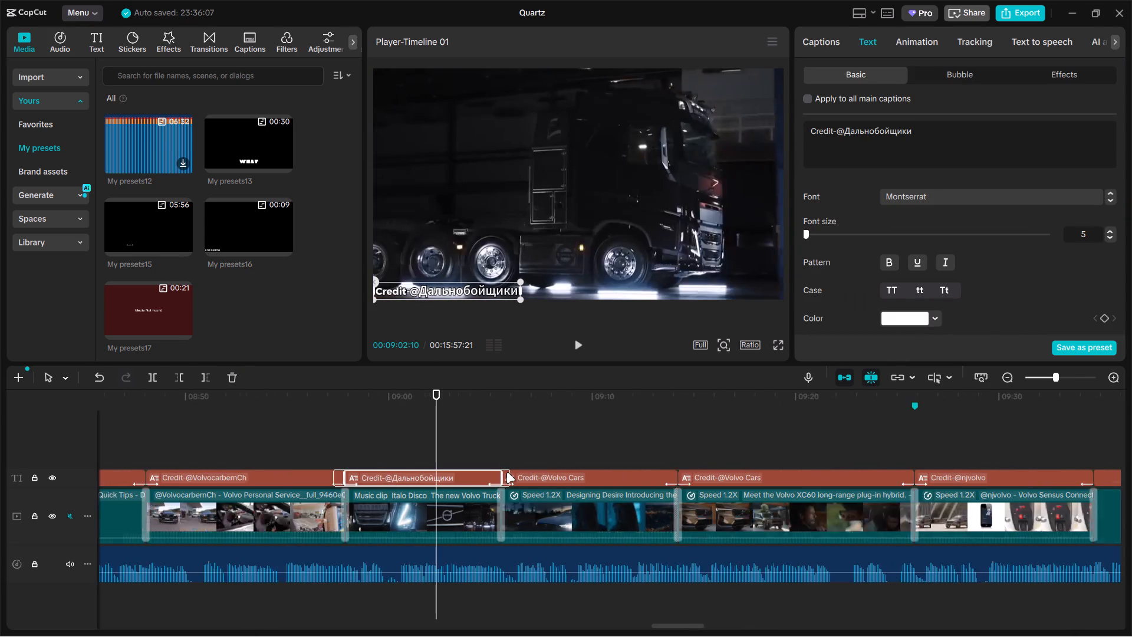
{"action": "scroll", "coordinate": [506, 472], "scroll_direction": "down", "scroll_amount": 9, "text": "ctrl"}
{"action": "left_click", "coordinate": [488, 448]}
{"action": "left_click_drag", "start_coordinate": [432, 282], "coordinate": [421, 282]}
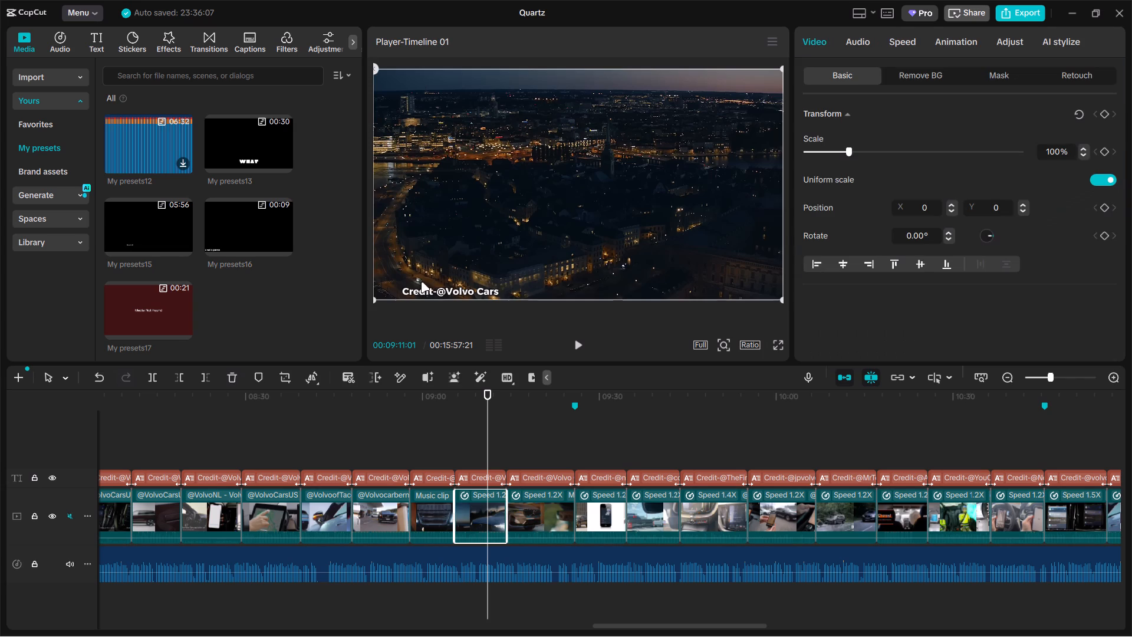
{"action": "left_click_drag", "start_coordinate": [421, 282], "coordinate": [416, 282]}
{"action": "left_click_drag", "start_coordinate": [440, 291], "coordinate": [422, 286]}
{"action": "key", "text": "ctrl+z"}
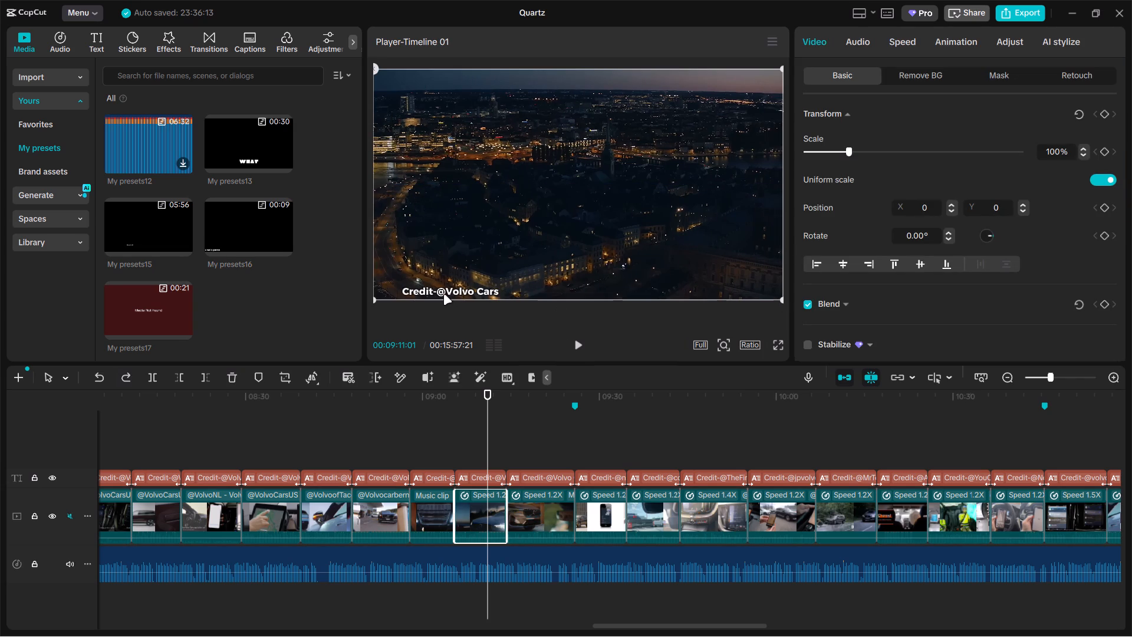
Align the two Volvo Cars credits at 9:11 and 9:19 with the video frame's bottom-left corner.
{"action": "left_click", "coordinate": [443, 294]}
{"action": "left_click_drag", "start_coordinate": [442, 293], "coordinate": [413, 291]}
{"action": "scroll", "coordinate": [467, 468], "scroll_direction": "down", "scroll_amount": 8, "text": "ctrl"}
{"action": "left_click_drag", "start_coordinate": [474, 477], "coordinate": [442, 480]}
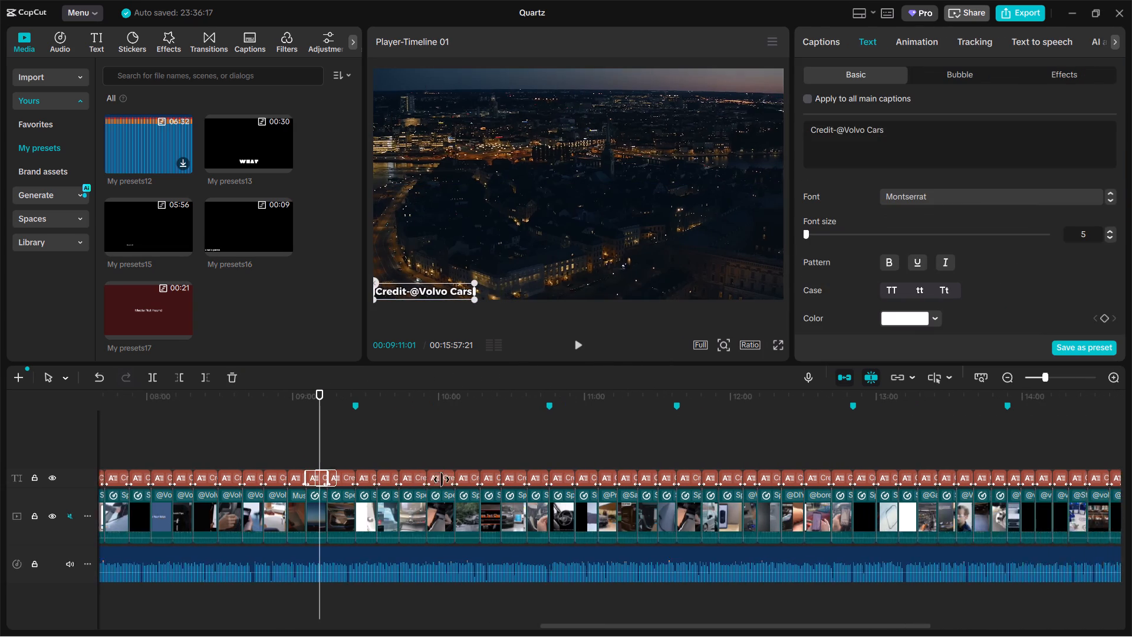
{"action": "left_click_drag", "start_coordinate": [442, 480], "coordinate": [406, 480]}
{"action": "left_click", "coordinate": [278, 454]}
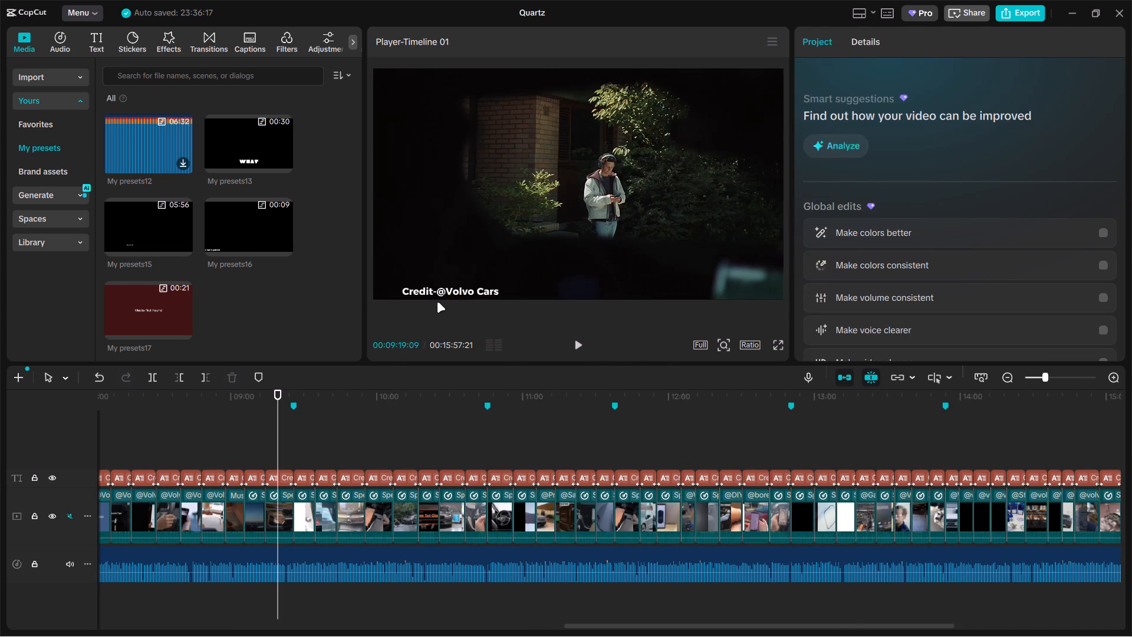
{"action": "left_click_drag", "start_coordinate": [433, 293], "coordinate": [409, 292]}
Align the njvolvo credit at 9:29 and the courtesyvolvoofscottsdale9112 credit at 9:39 with the frame's bottom-left corner.
{"action": "left_click", "coordinate": [294, 445]}
{"action": "left_click", "coordinate": [304, 441]}
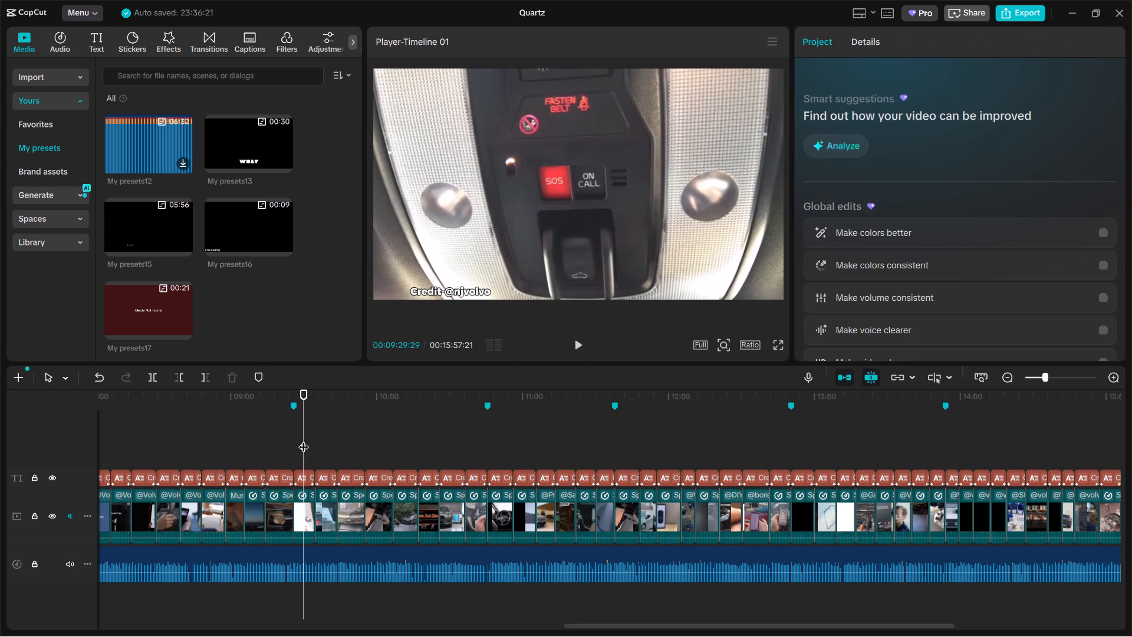
{"action": "left_click_drag", "start_coordinate": [417, 289], "coordinate": [385, 289]}
{"action": "left_click_drag", "start_coordinate": [430, 288], "coordinate": [403, 287]}
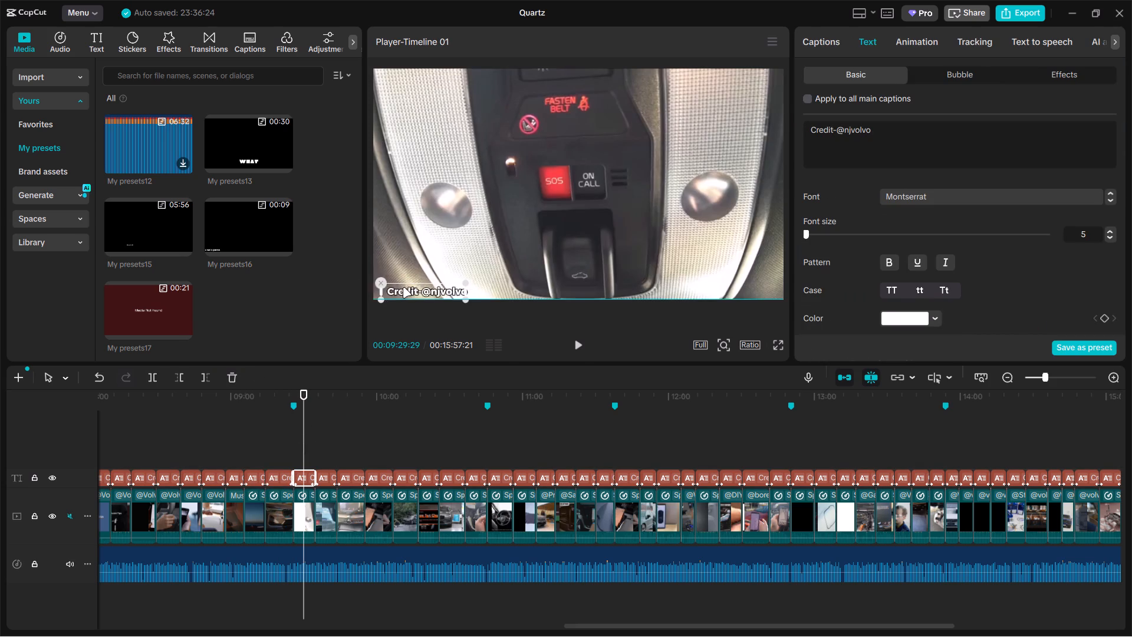
{"action": "left_click_drag", "start_coordinate": [403, 287], "coordinate": [397, 287]}
{"action": "left_click", "coordinate": [326, 443]}
{"action": "left_click_drag", "start_coordinate": [414, 293], "coordinate": [426, 291]}
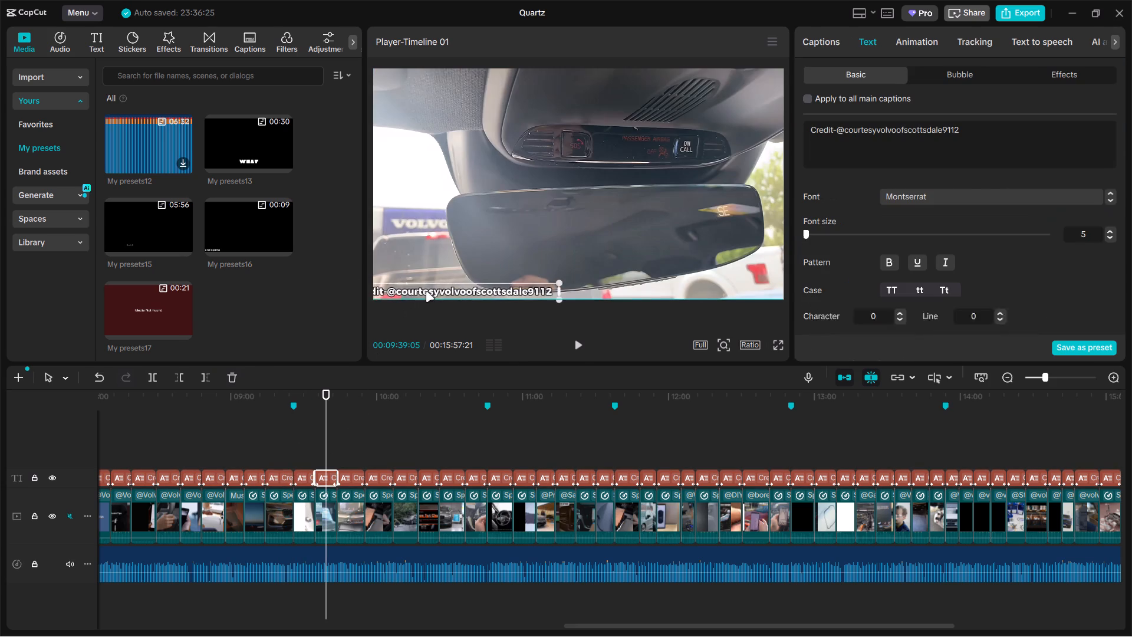
{"action": "left_click_drag", "start_coordinate": [426, 291], "coordinate": [441, 291]}
Align the next three credits, from 9:50 through MrTelematics at 10:11, with the bottom-left corner of the video frame.
{"action": "left_click", "coordinate": [354, 440]}
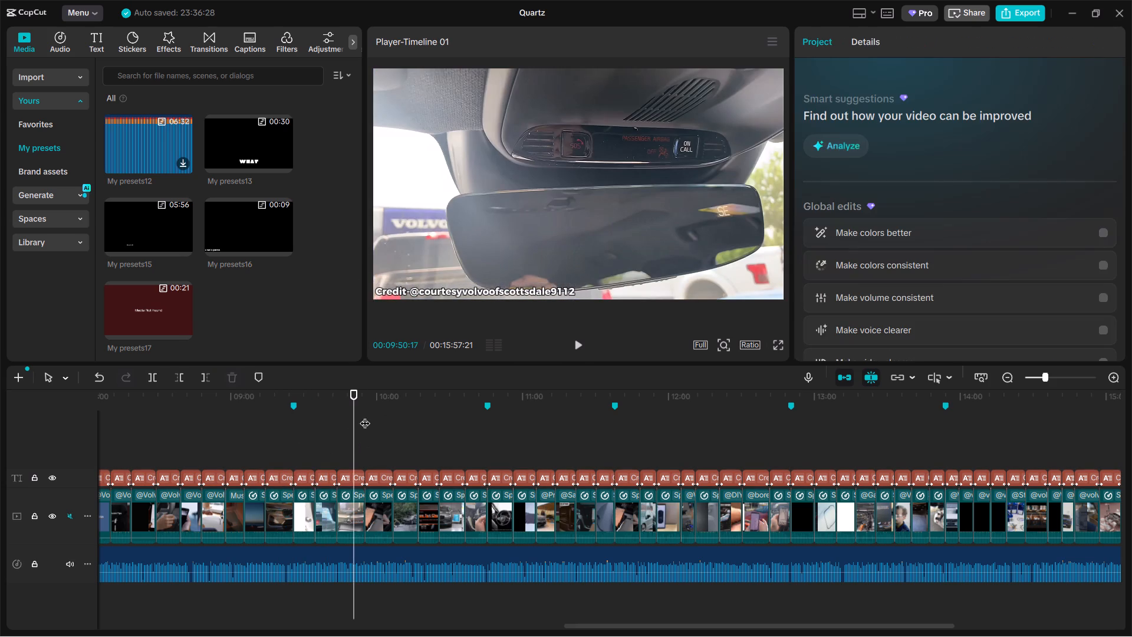
{"action": "left_click_drag", "start_coordinate": [424, 293], "coordinate": [409, 290]}
{"action": "left_click", "coordinate": [383, 436]}
{"action": "left_click_drag", "start_coordinate": [407, 295], "coordinate": [426, 292]}
{"action": "left_click_drag", "start_coordinate": [416, 290], "coordinate": [410, 287]}
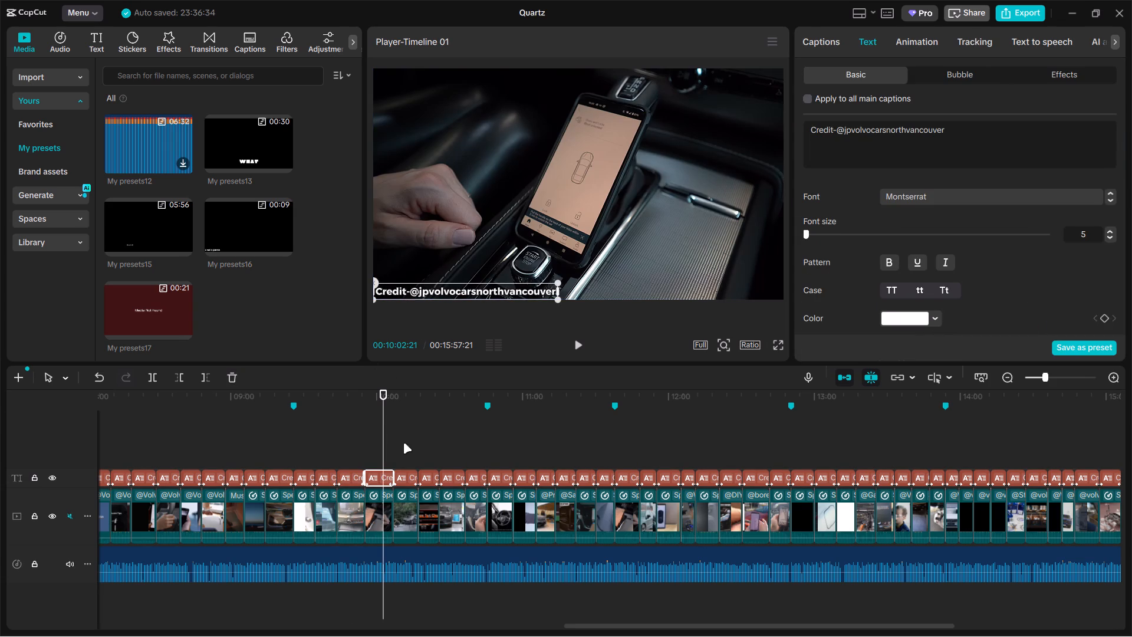
{"action": "left_click", "coordinate": [403, 443]}
{"action": "left_click_drag", "start_coordinate": [413, 297], "coordinate": [394, 297]}
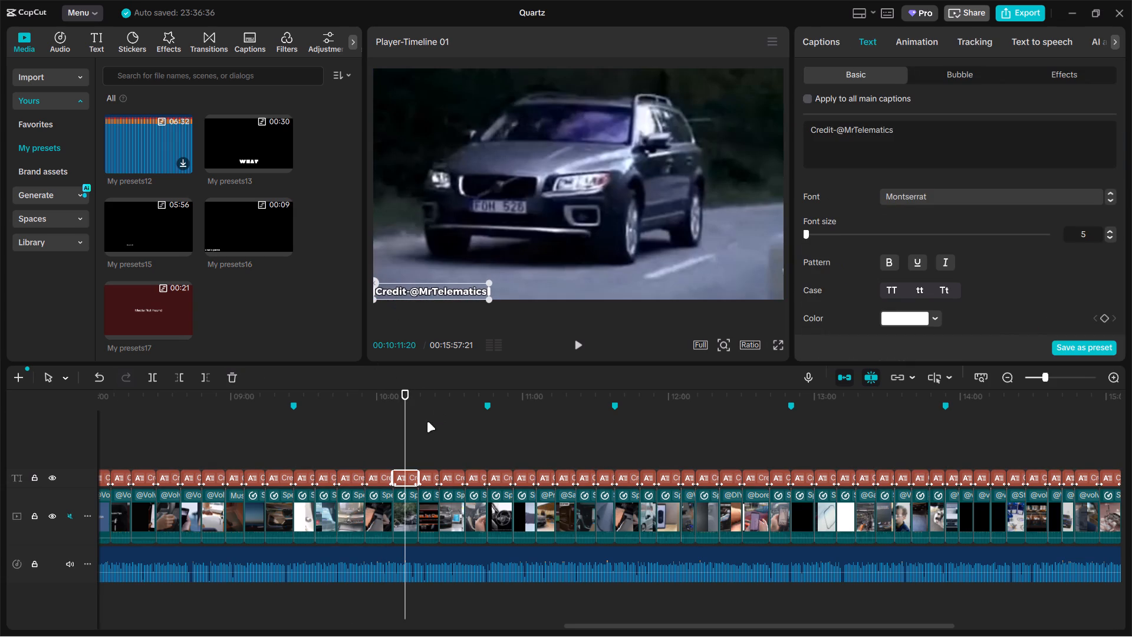
Align the Airbagtestchannel, YouCarTV and NorthtownVolvoCarsBuffalo credits, at 10:19, 10:31 and 10:41, with the frame's bottom-left corner.
{"action": "left_click", "coordinate": [423, 426]}
{"action": "left_click", "coordinate": [403, 294]}
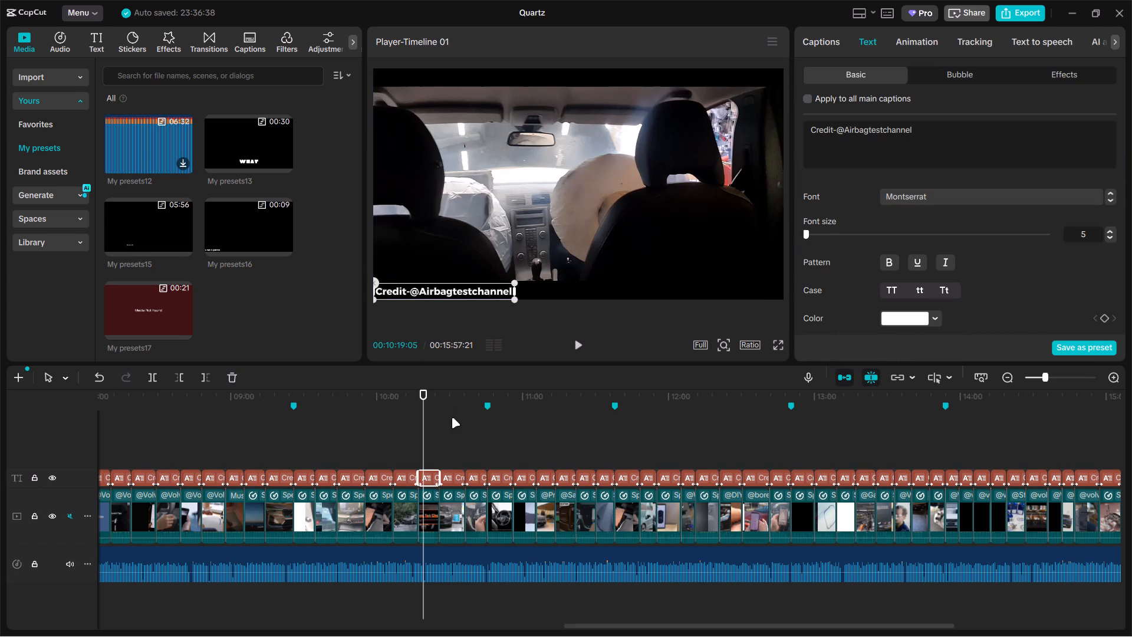
{"action": "left_click", "coordinate": [452, 427]}
{"action": "left_click_drag", "start_coordinate": [424, 295], "coordinate": [394, 293]}
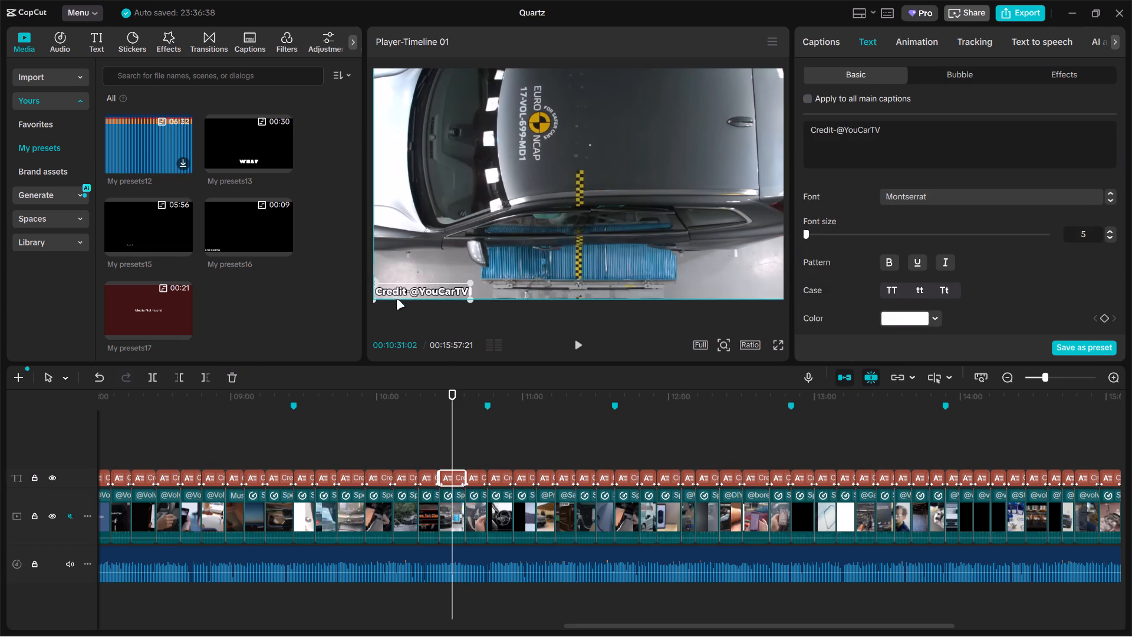
{"action": "left_click", "coordinate": [476, 434]}
{"action": "left_click_drag", "start_coordinate": [412, 287], "coordinate": [430, 283]}
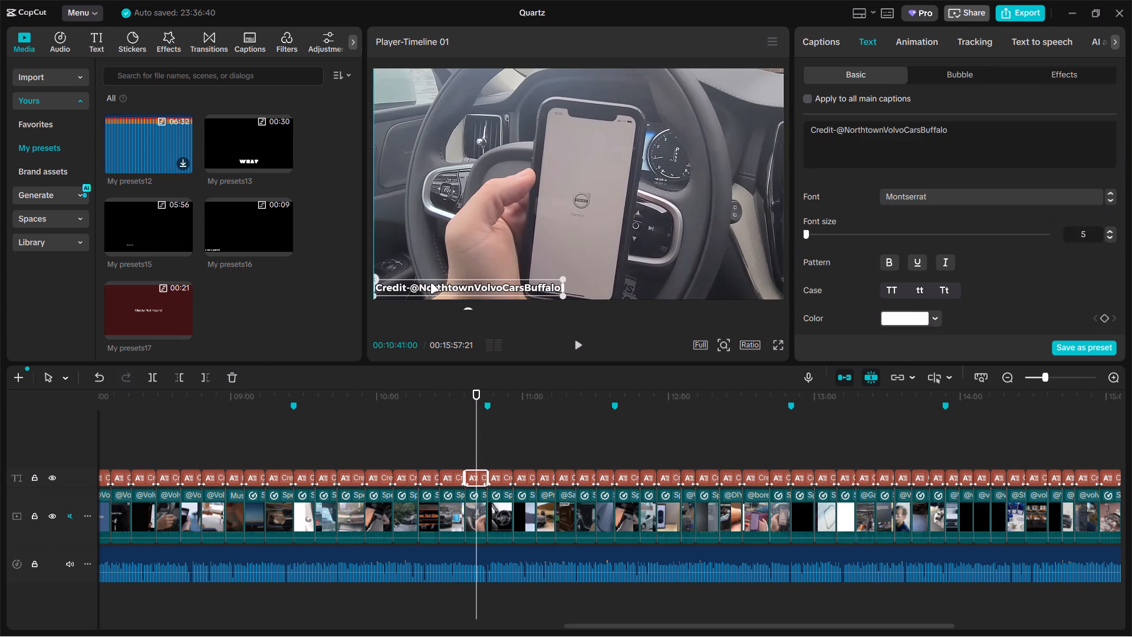
{"action": "left_click_drag", "start_coordinate": [430, 283], "coordinate": [430, 286]}
Align the volvocarssaintleonard, VolvoCarsUS and PremierCollectionUSA credits, at 10:48, 10:58 and 11:07, with the frame's bottom-left corner.
{"action": "left_click", "coordinate": [495, 435]}
{"action": "left_click", "coordinate": [422, 293]}
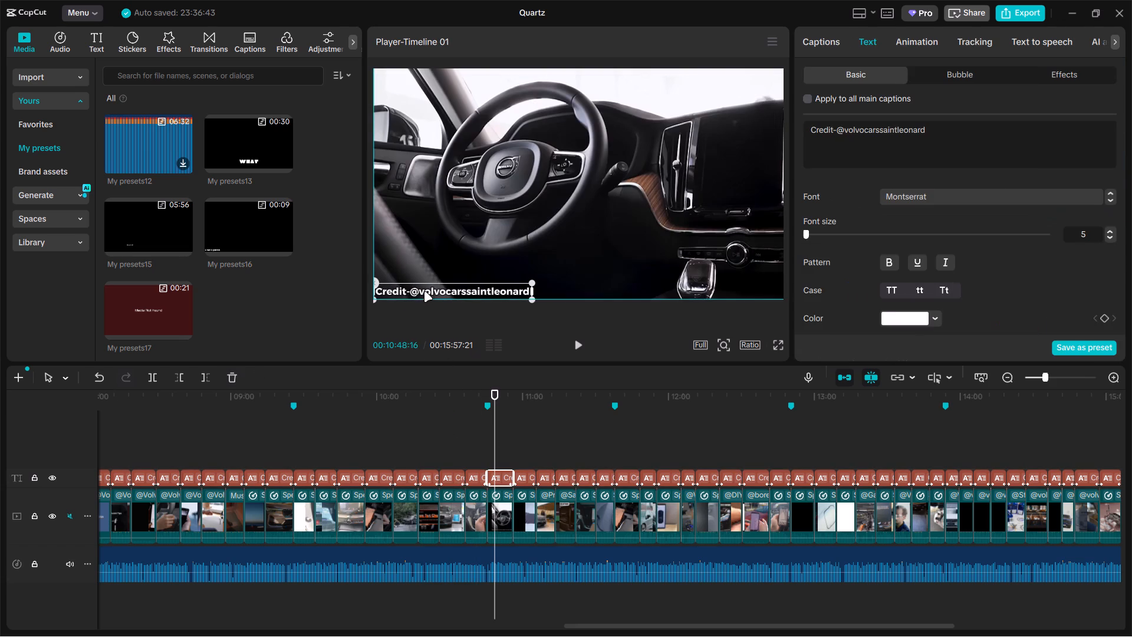
{"action": "left_click", "coordinate": [520, 436]}
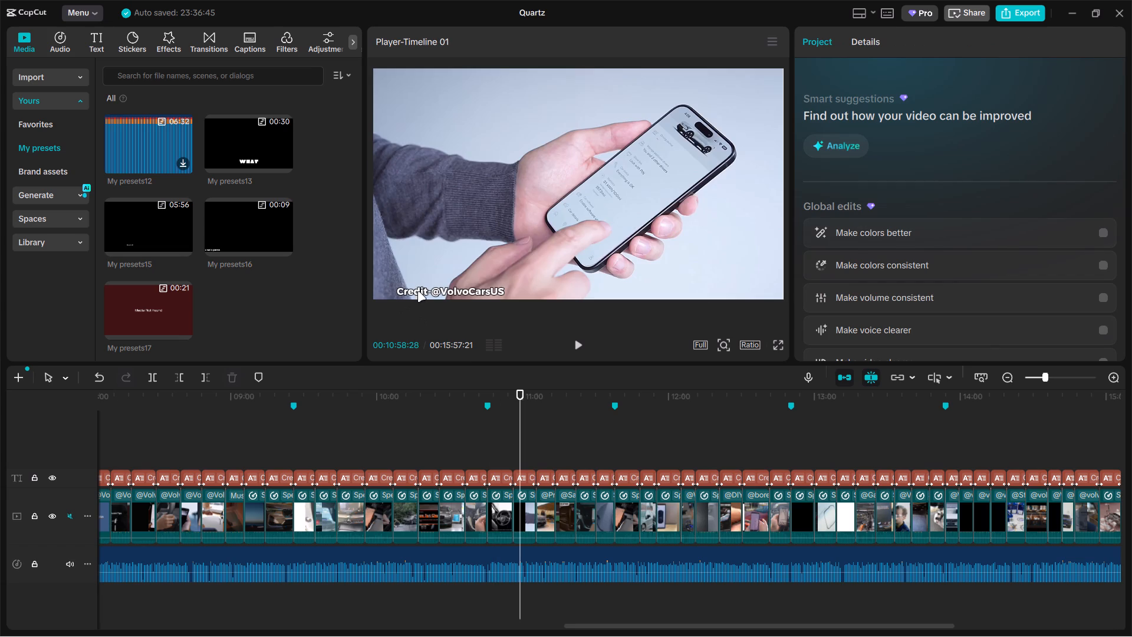
{"action": "left_click_drag", "start_coordinate": [417, 291], "coordinate": [397, 290]}
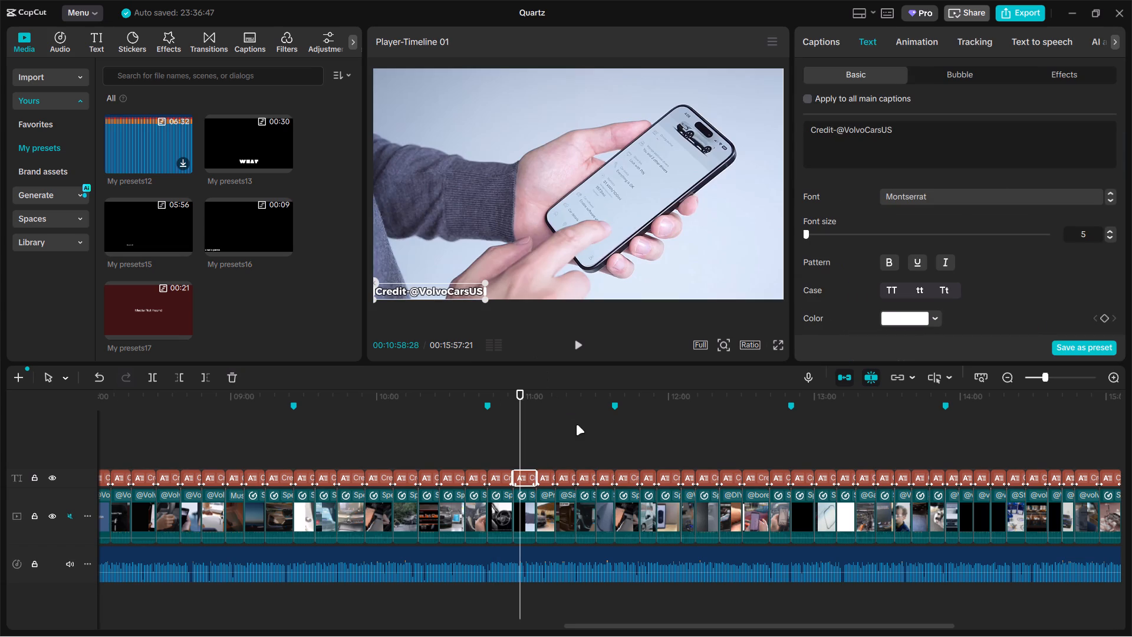
{"action": "left_click", "coordinate": [542, 446]}
{"action": "left_click", "coordinate": [406, 296]}
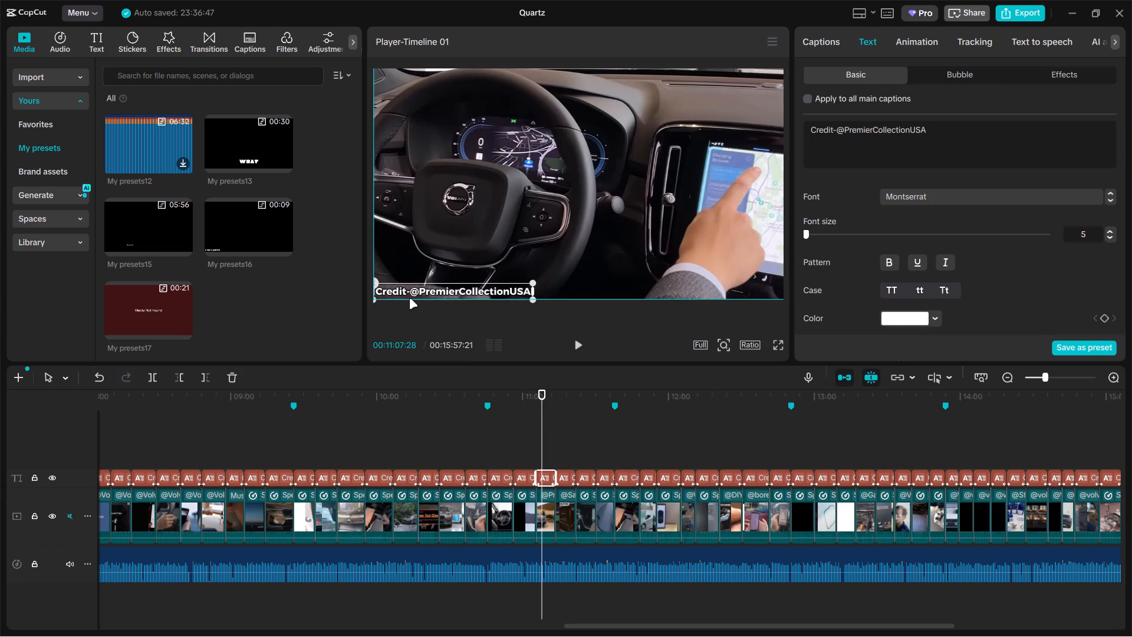
Align the SafestCar credit at 11:16, the VolvoCars credit at 11:26 and the credit after it with the frame's bottom-left corner.
{"action": "left_click", "coordinate": [562, 448]}
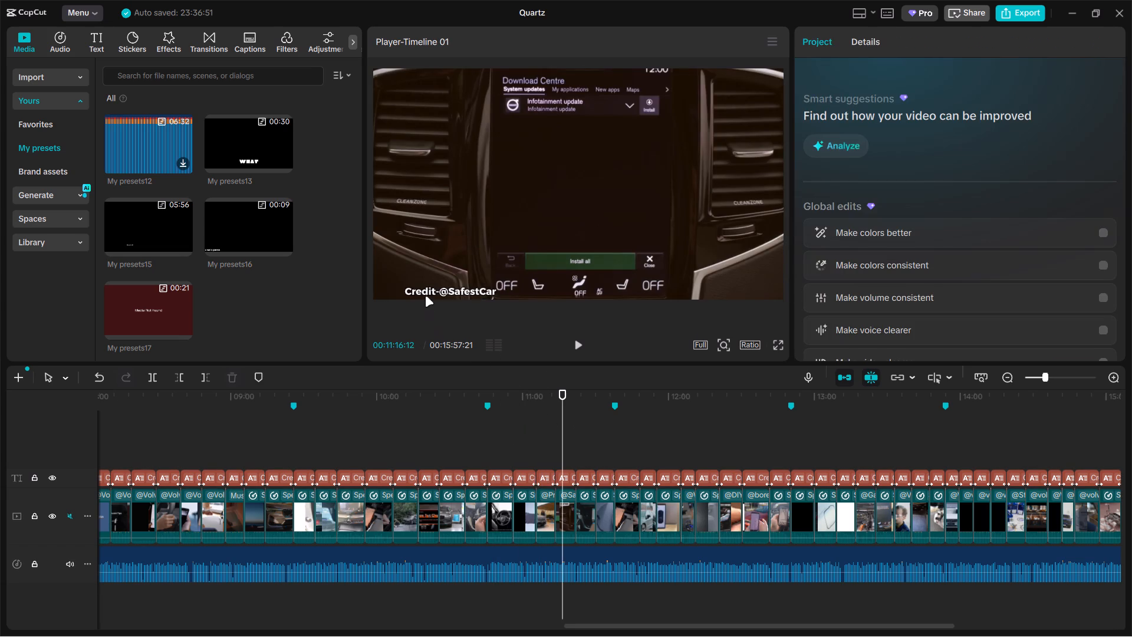
{"action": "left_click_drag", "start_coordinate": [426, 293], "coordinate": [396, 291]}
{"action": "left_click", "coordinate": [587, 439]}
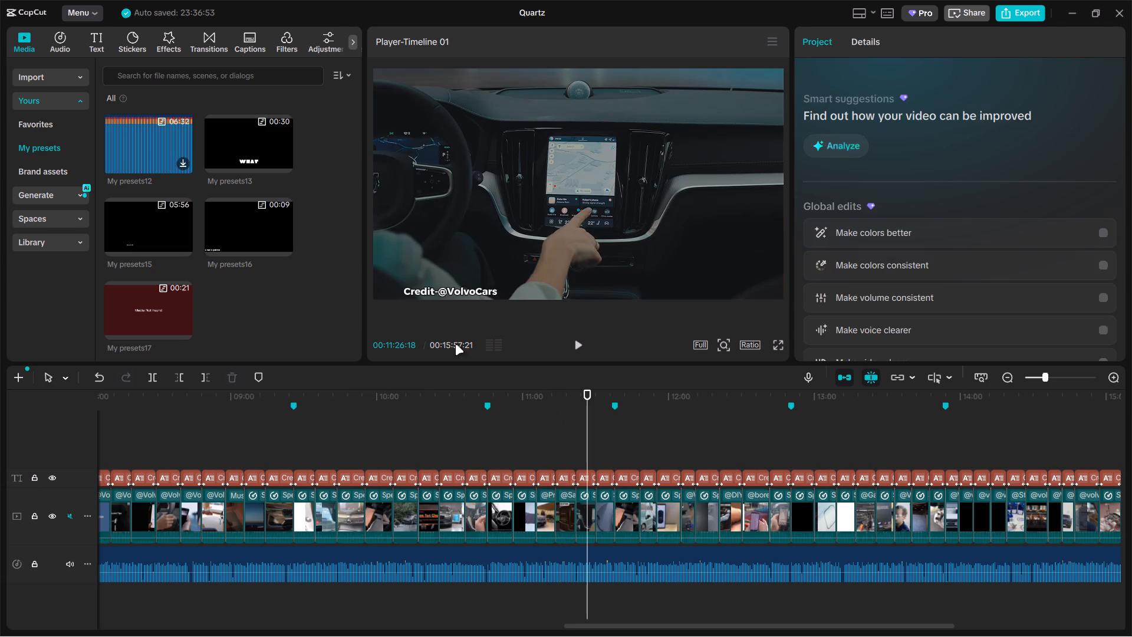
{"action": "left_click_drag", "start_coordinate": [432, 298], "coordinate": [403, 296]}
{"action": "left_click", "coordinate": [602, 438]}
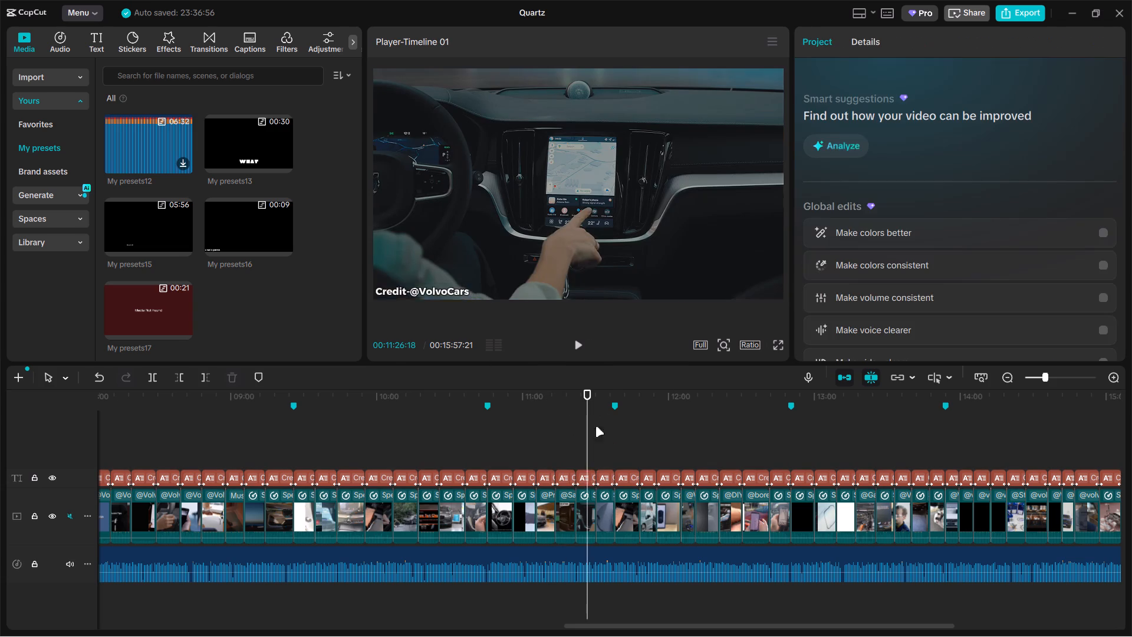
{"action": "left_click_drag", "start_coordinate": [434, 295], "coordinate": [414, 295]}
Align the jpvolvocarsnorthvancouver, VolvoCarsNewBrunswick and gengrasvolvoeasthartford credits, at 11:40, 11:48 and 11:57, with the frame's bottom-left corner.
{"action": "left_click", "coordinate": [621, 441]}
{"action": "left_click_drag", "start_coordinate": [425, 293], "coordinate": [440, 292]}
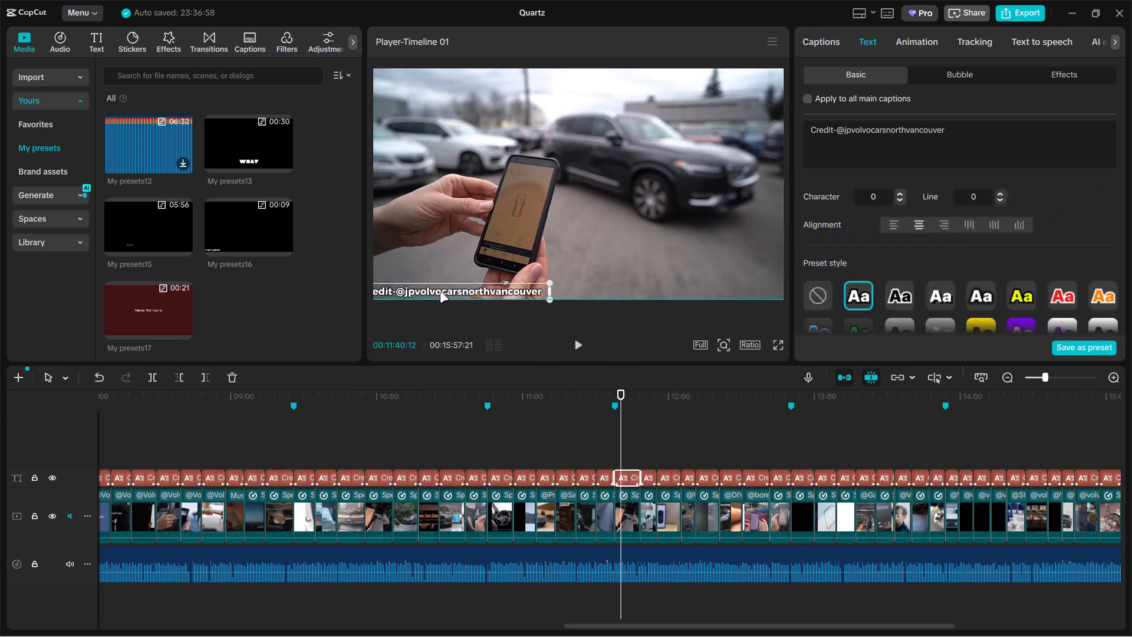
{"action": "left_click_drag", "start_coordinate": [440, 292], "coordinate": [443, 292]}
{"action": "left_click", "coordinate": [645, 446]}
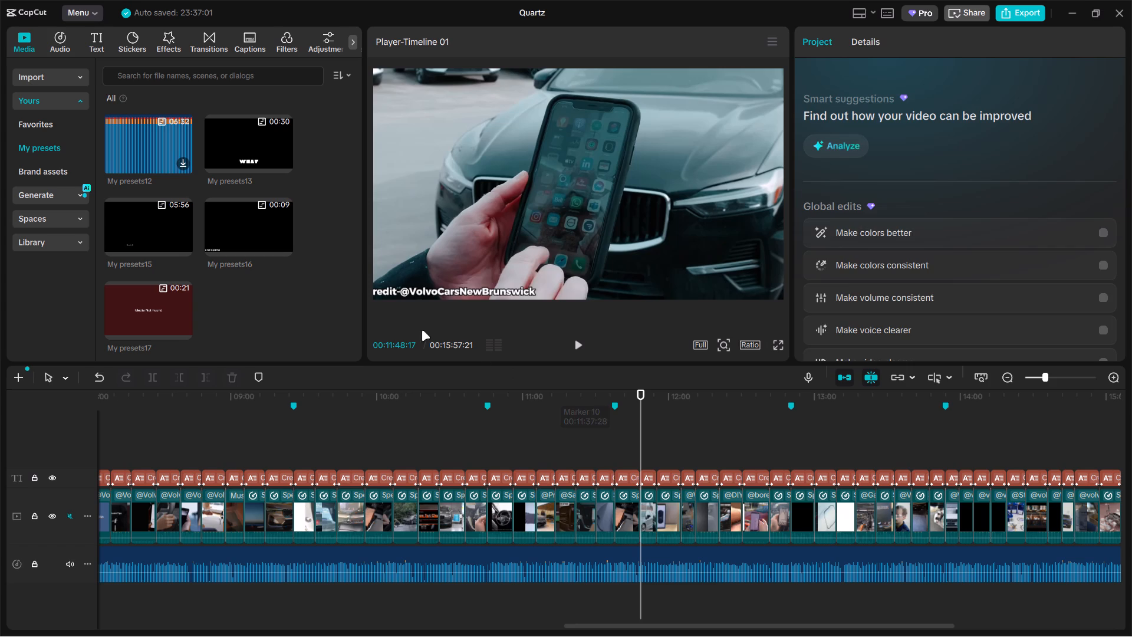
{"action": "left_click_drag", "start_coordinate": [403, 285], "coordinate": [415, 285]}
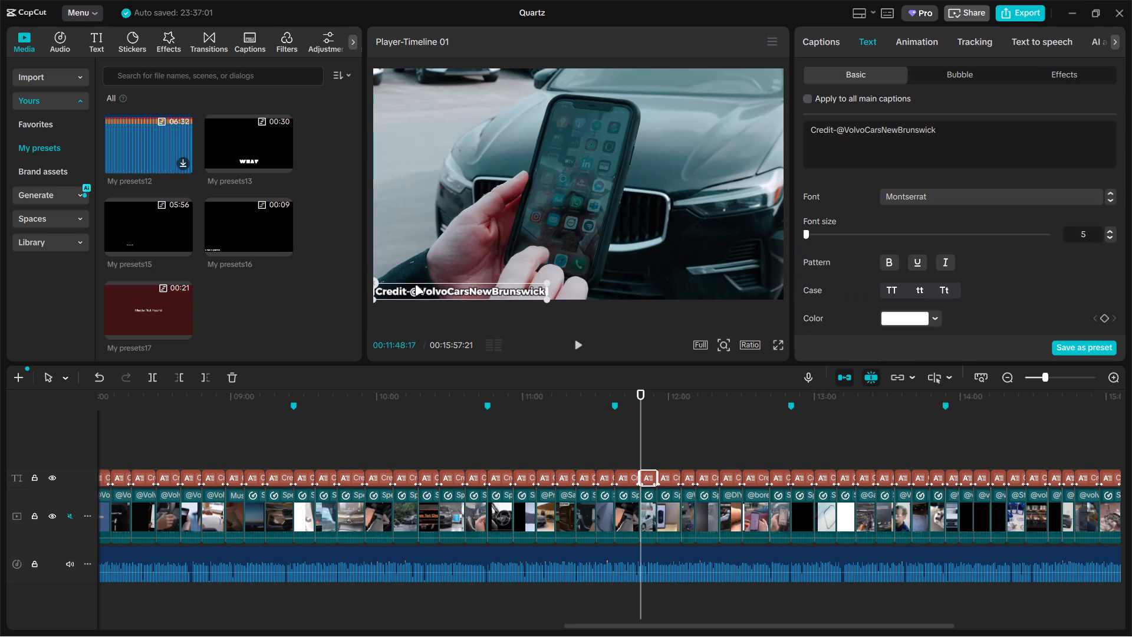
{"action": "left_click", "coordinate": [663, 444]}
{"action": "left_click_drag", "start_coordinate": [429, 297], "coordinate": [442, 294]}
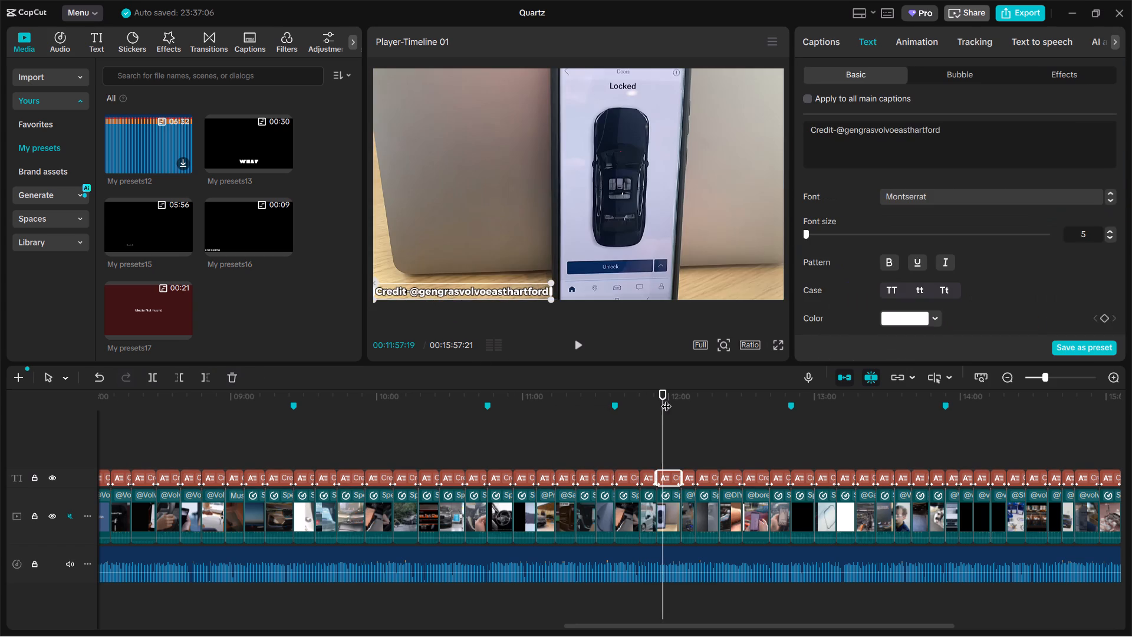
Align the VolvoCarsOakville credit at 12:05 and the VolvoCarsofAustin credit at 12:14 with the frame's bottom-left corner.
{"action": "left_click", "coordinate": [686, 444]}
{"action": "left_click", "coordinate": [446, 296]}
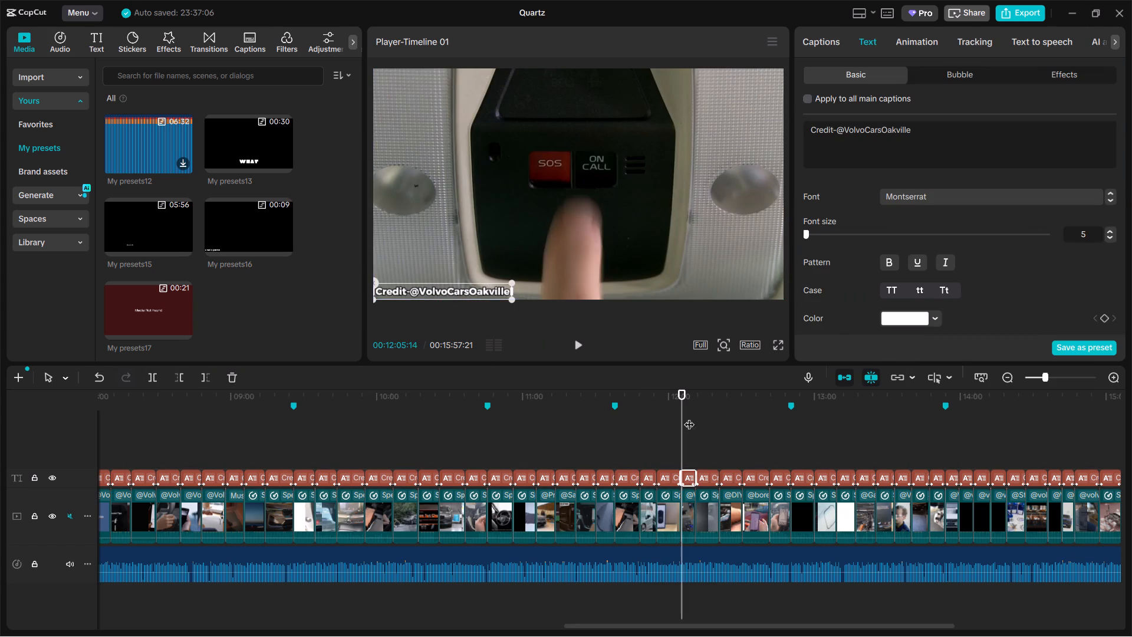
{"action": "left_click", "coordinate": [703, 446]}
{"action": "left_click", "coordinate": [450, 303]}
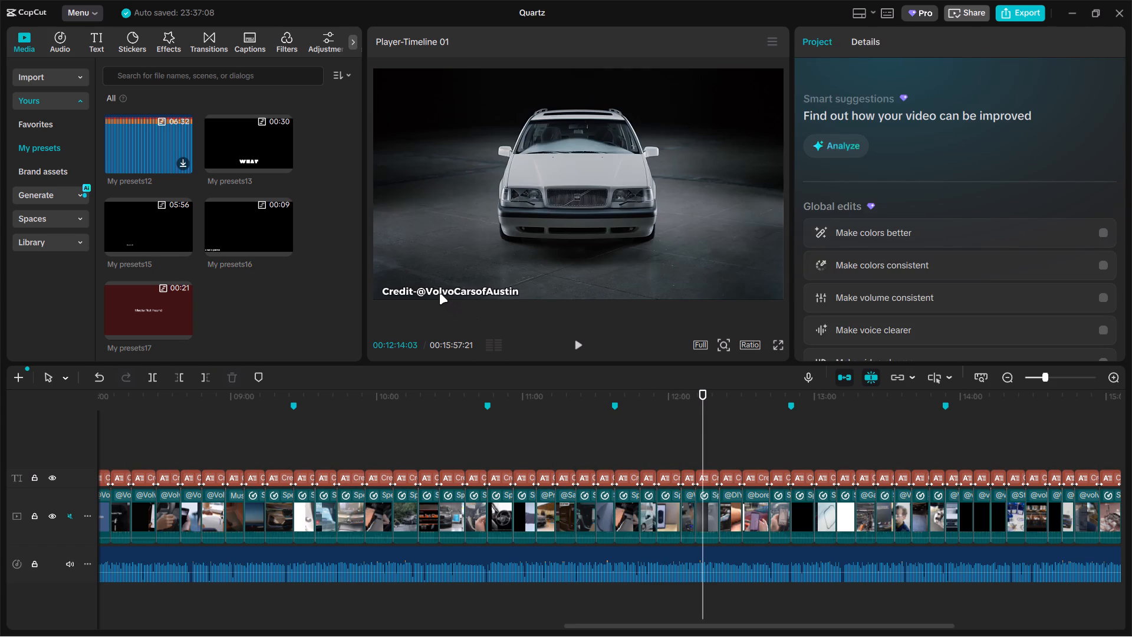
{"action": "left_click_drag", "start_coordinate": [439, 294], "coordinate": [433, 291]}
Align the DIYPinto credit at 12:24 and the borealis75 credit at 12:34 with the frame's bottom-left corner.
{"action": "left_click_drag", "start_coordinate": [646, 526], "coordinate": [577, 502]}
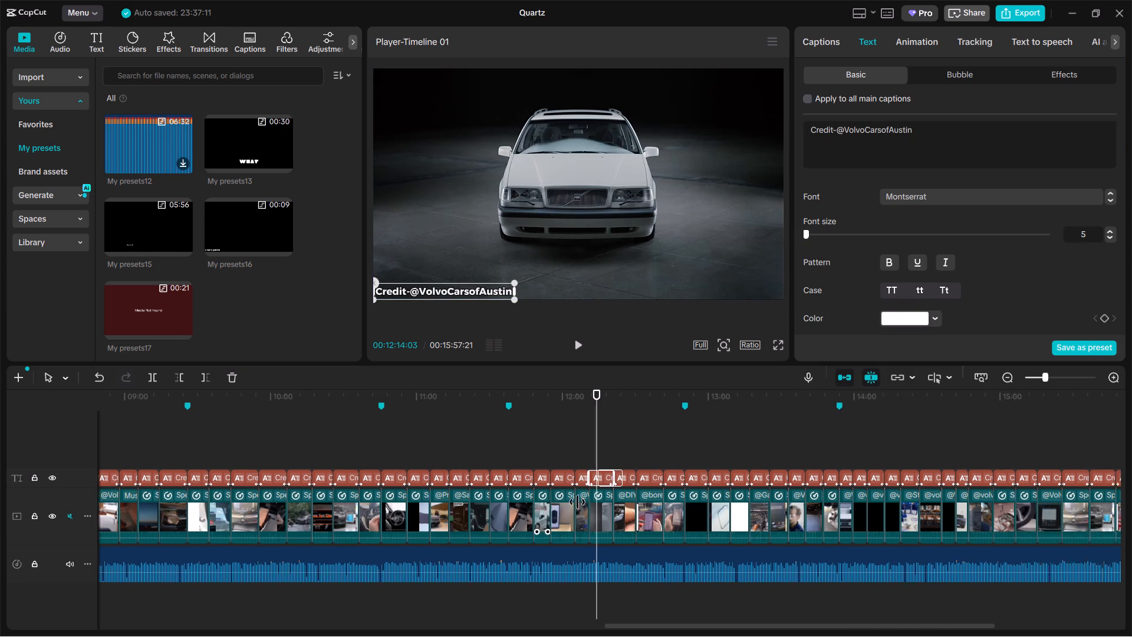
{"action": "left_click_drag", "start_coordinate": [577, 502], "coordinate": [519, 461]}
{"action": "left_click", "coordinate": [332, 434]}
{"action": "left_click_drag", "start_coordinate": [423, 287], "coordinate": [420, 287]}
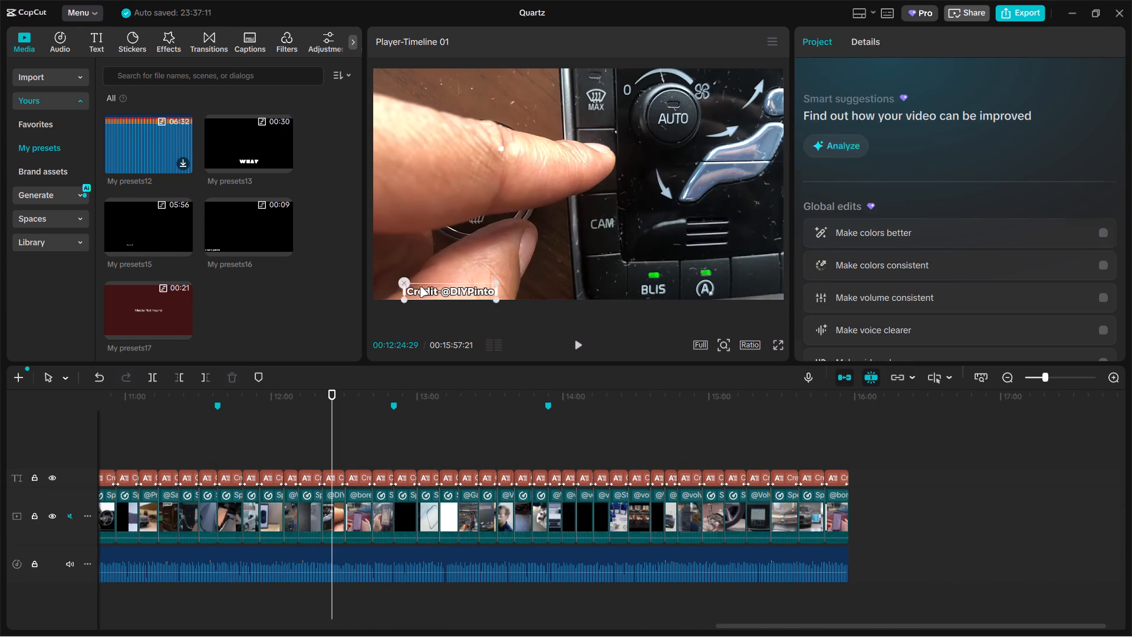
{"action": "left_click_drag", "start_coordinate": [420, 287], "coordinate": [395, 288]}
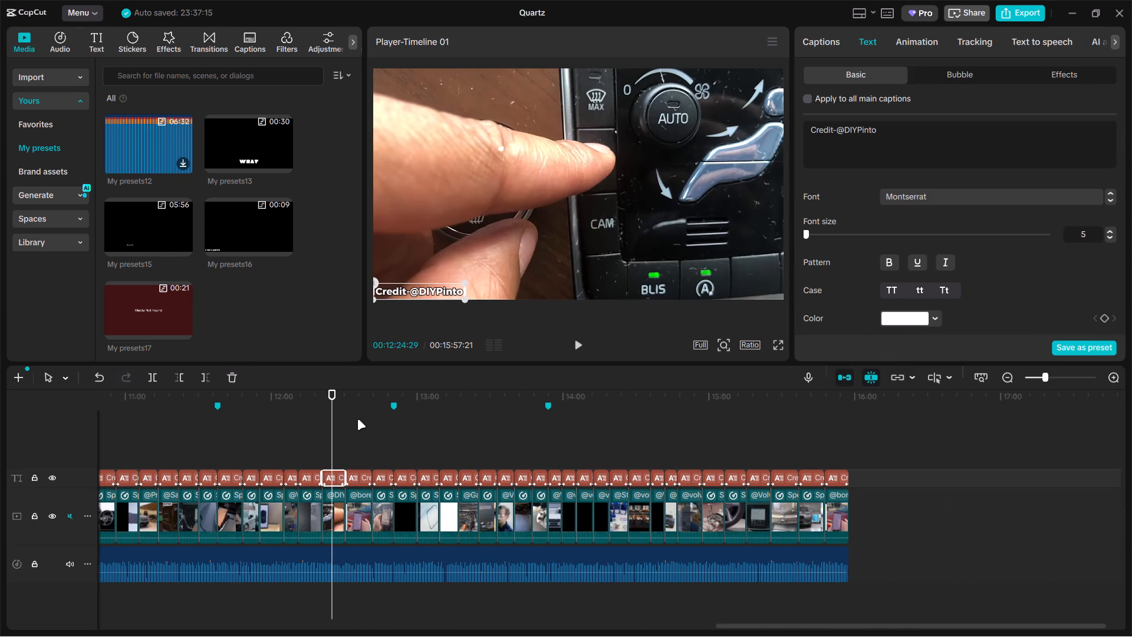
{"action": "left_click", "coordinate": [356, 442]}
{"action": "left_click_drag", "start_coordinate": [414, 291], "coordinate": [406, 285]}
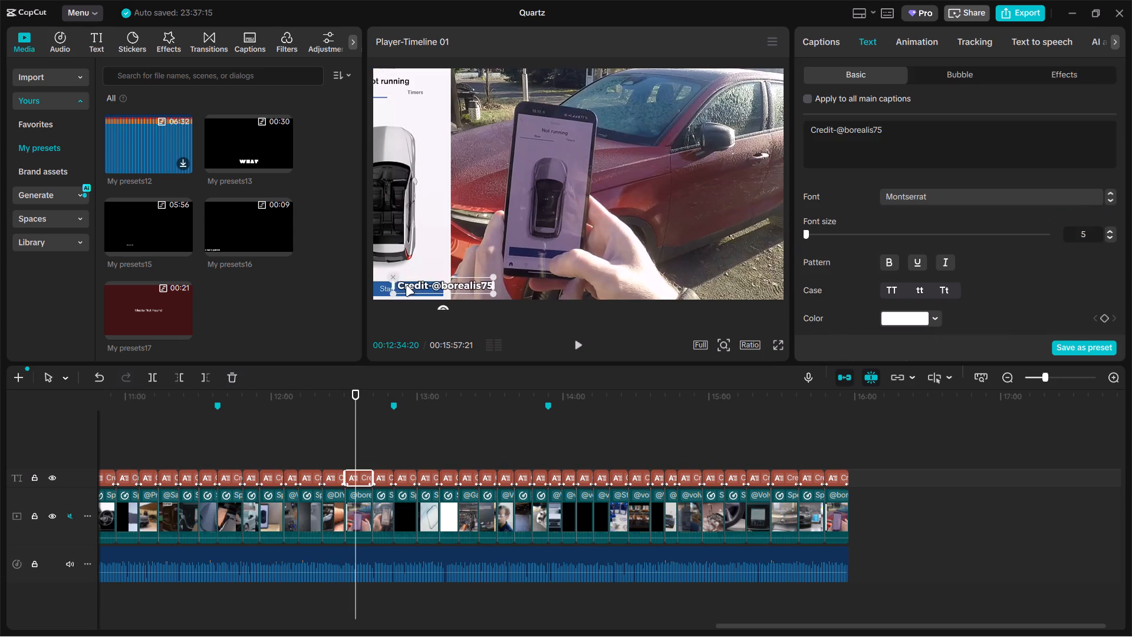
{"action": "left_click_drag", "start_coordinate": [406, 285], "coordinate": [387, 291]}
Align the NorthtownVolvoCarsBuffalo, volvocarsuk and sealeytools credits, at 12:46, 12:53 and 13:05, with the frame's bottom-left corner.
{"action": "left_click", "coordinate": [386, 446]}
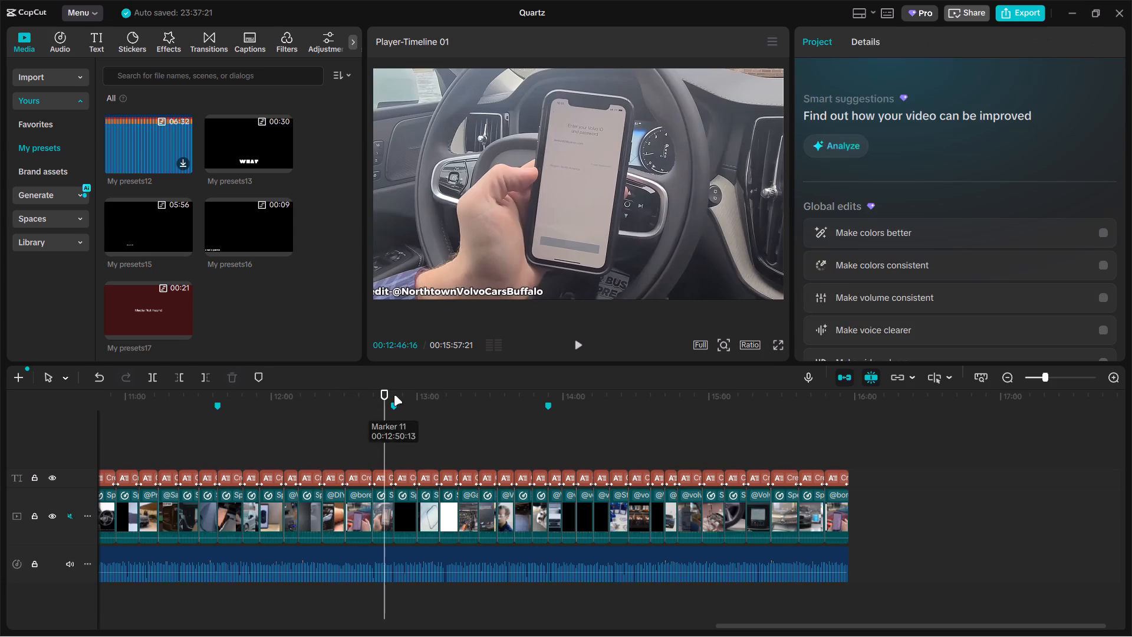
{"action": "left_click_drag", "start_coordinate": [419, 293], "coordinate": [435, 297]}
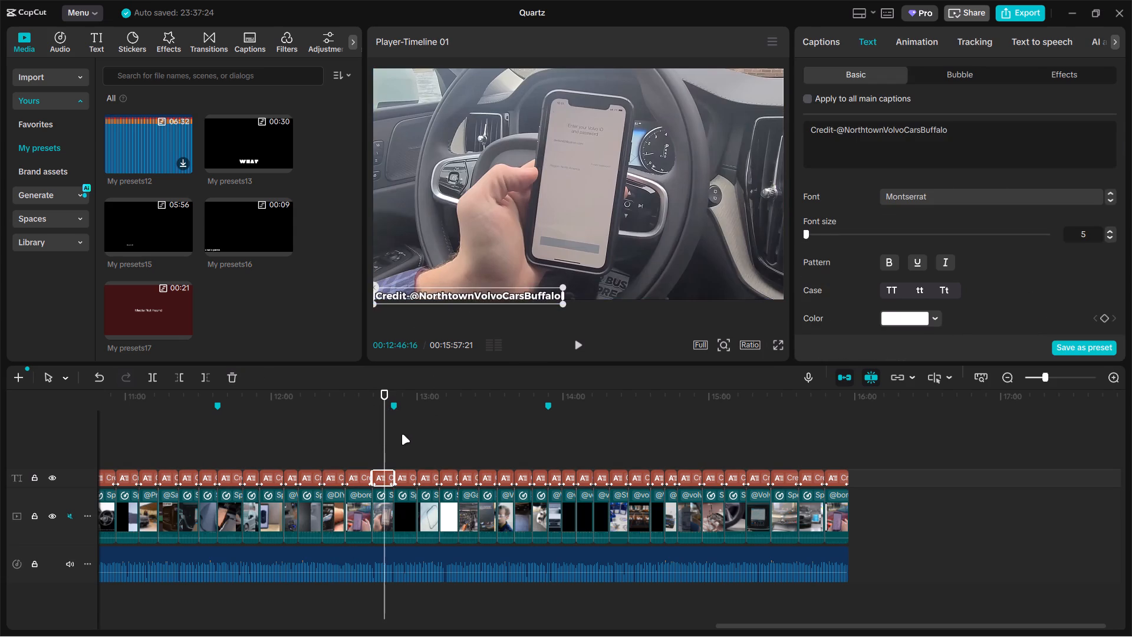
{"action": "left_click", "coordinate": [402, 434]}
{"action": "left_click_drag", "start_coordinate": [436, 285], "coordinate": [411, 285]}
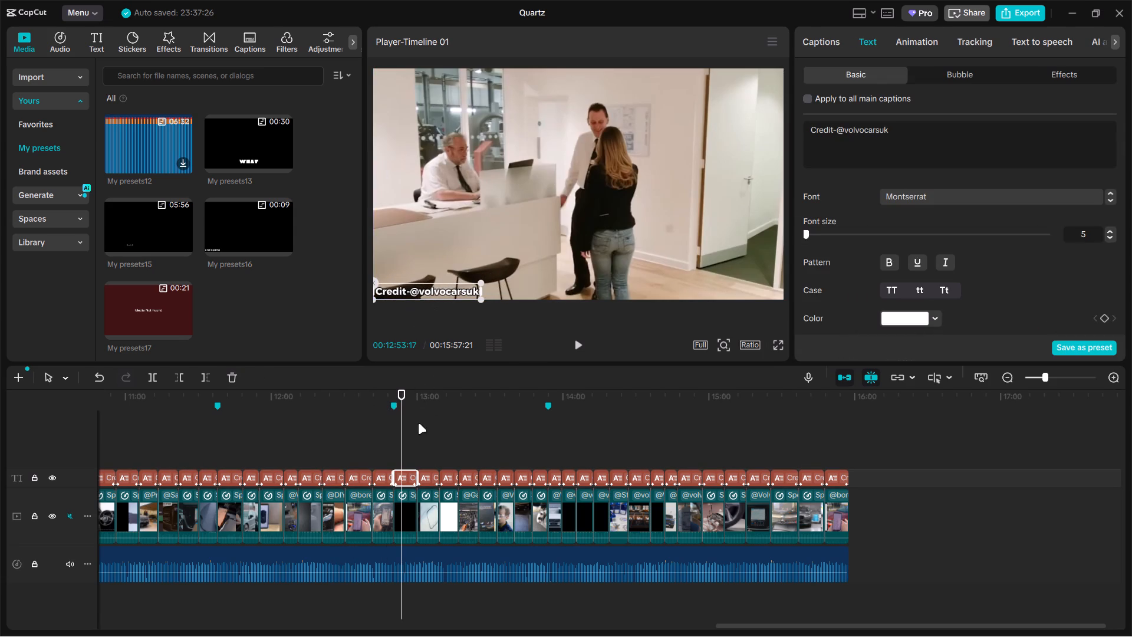
{"action": "left_click", "coordinate": [431, 441]}
{"action": "left_click_drag", "start_coordinate": [418, 294], "coordinate": [396, 295]}
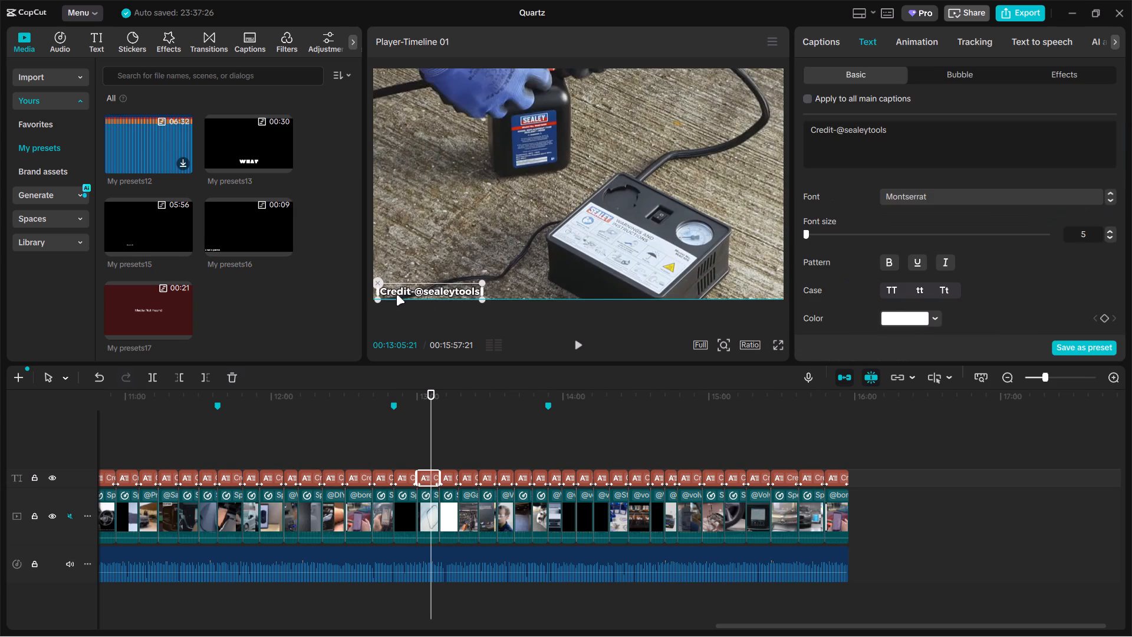
{"action": "left_click_drag", "start_coordinate": [396, 295], "coordinate": [390, 297]}
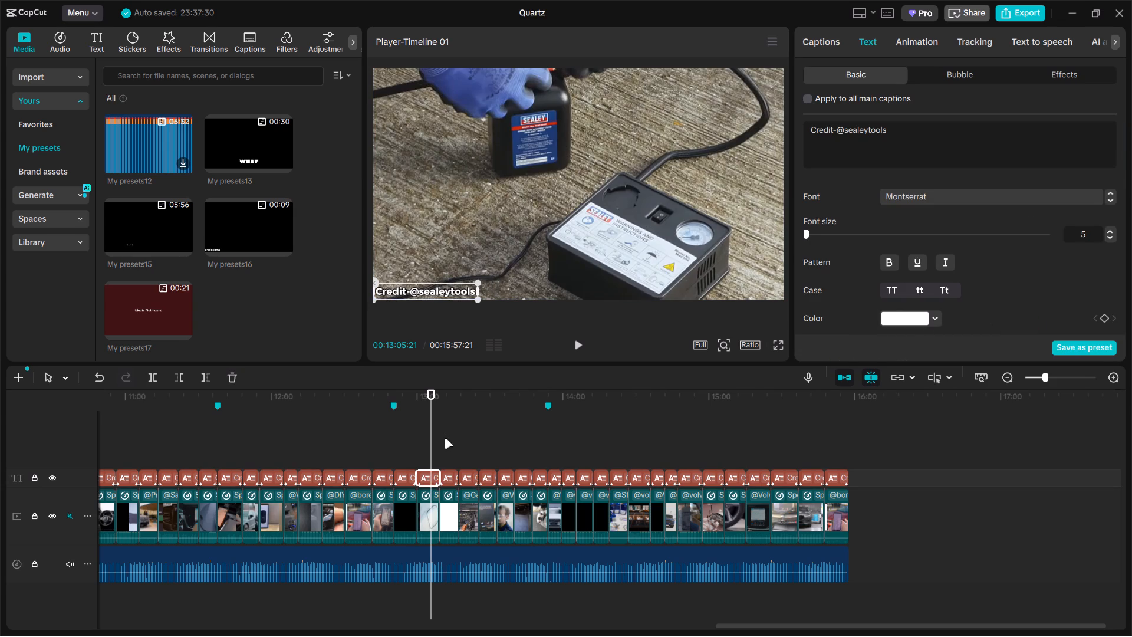
Align the volvocarsuk credit at 13:11, the credit at 13:20 and the EasyCarFix-Volvo credit at 13:28 with the frame's bottom-left corner.
{"action": "left_click", "coordinate": [444, 438]}
{"action": "left_click_drag", "start_coordinate": [415, 290], "coordinate": [389, 294]}
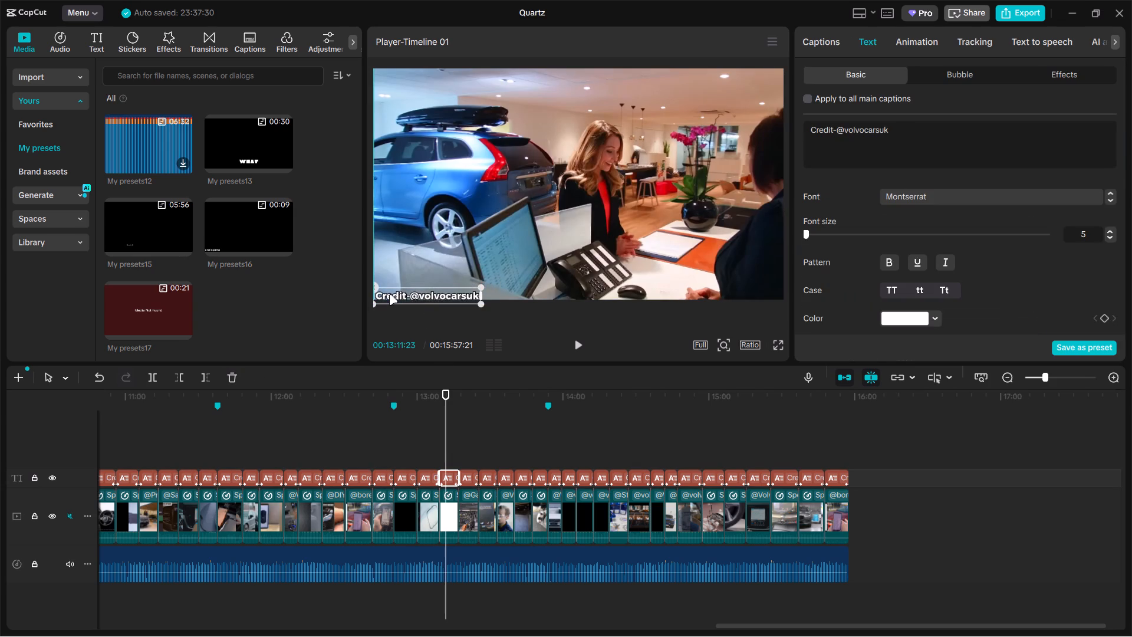
{"action": "left_click_drag", "start_coordinate": [389, 294], "coordinate": [389, 290]}
{"action": "left_click", "coordinate": [468, 430]}
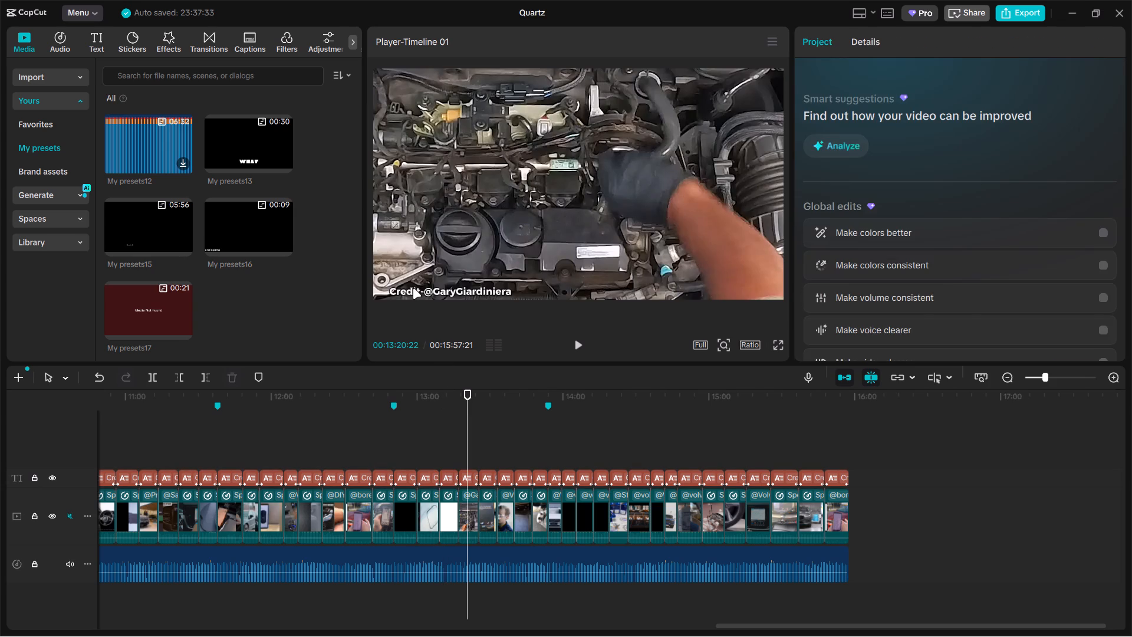
{"action": "left_click_drag", "start_coordinate": [413, 288], "coordinate": [399, 290]}
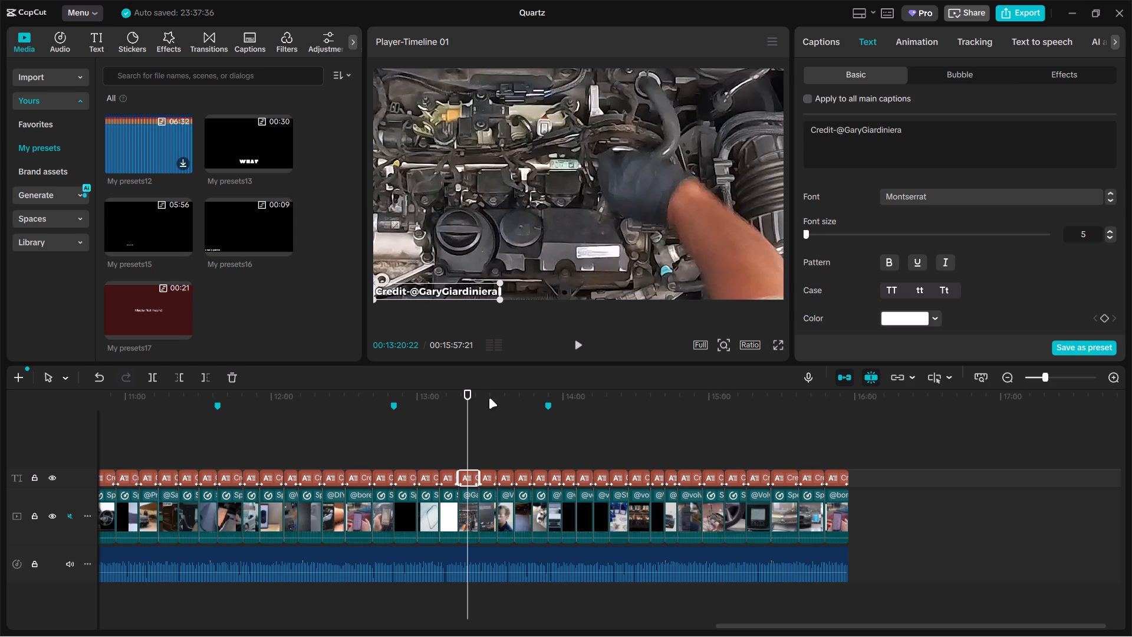
{"action": "left_click", "coordinate": [488, 448]}
{"action": "left_click_drag", "start_coordinate": [437, 293], "coordinate": [432, 291]}
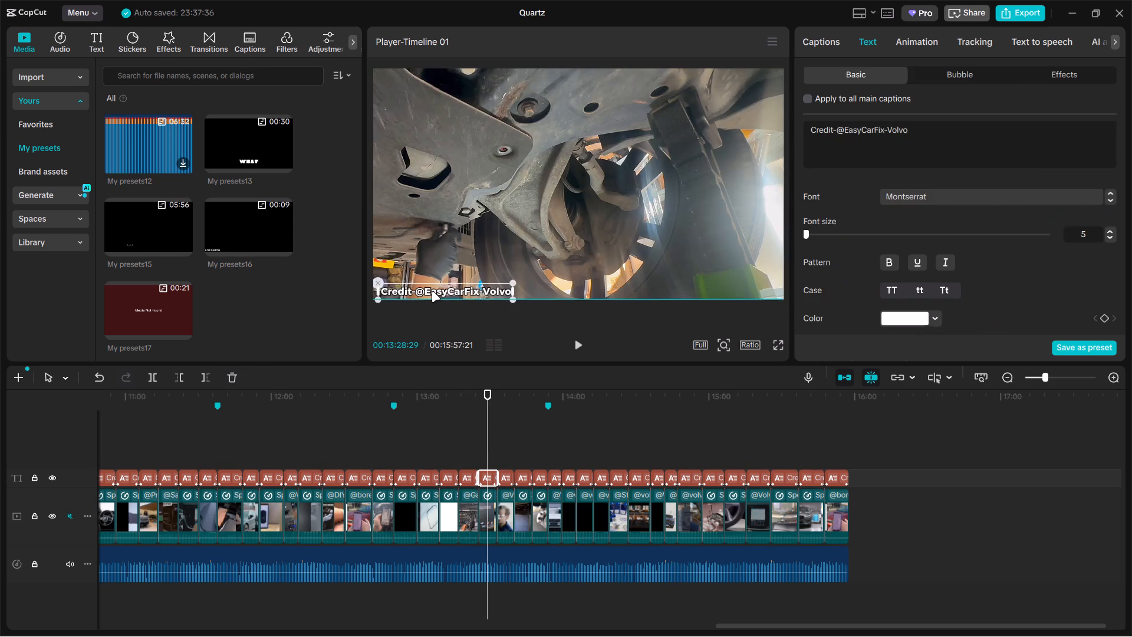
{"action": "left_click_drag", "start_coordinate": [432, 291], "coordinate": [425, 292]}
Align the VolvoTrucksBelgium, EasyCarFix-Volvo and volvorepairs1612 credits, at 13:36, 13:43 and 13:49, with the frame's bottom-left corner.
{"action": "left_click", "coordinate": [505, 433]}
{"action": "left_click", "coordinate": [426, 291]}
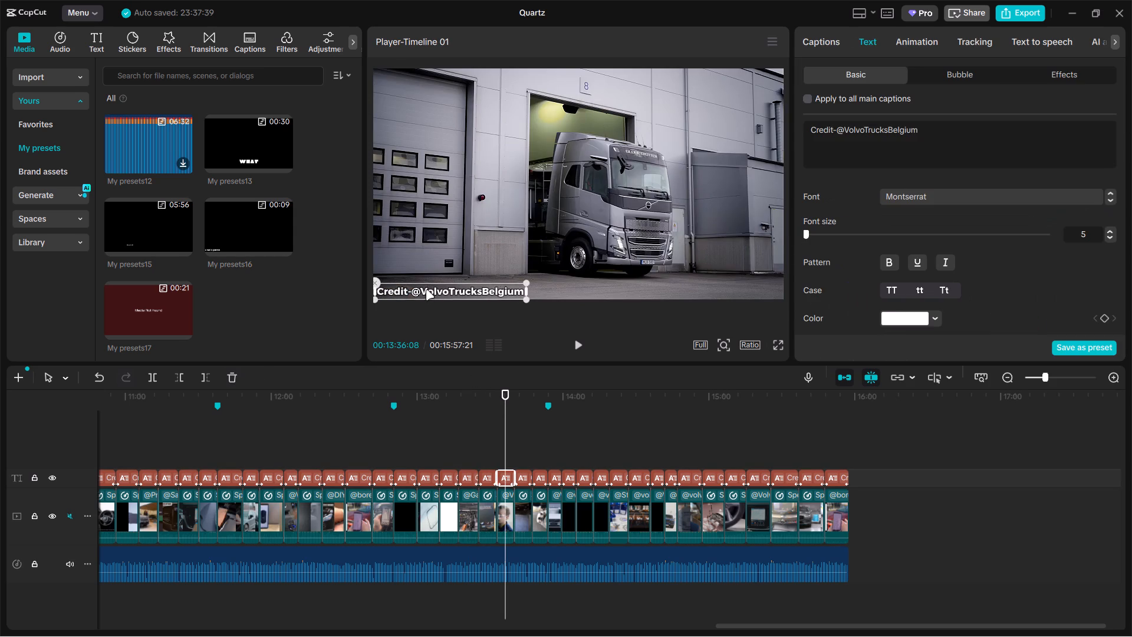
{"action": "left_click", "coordinate": [426, 287]}
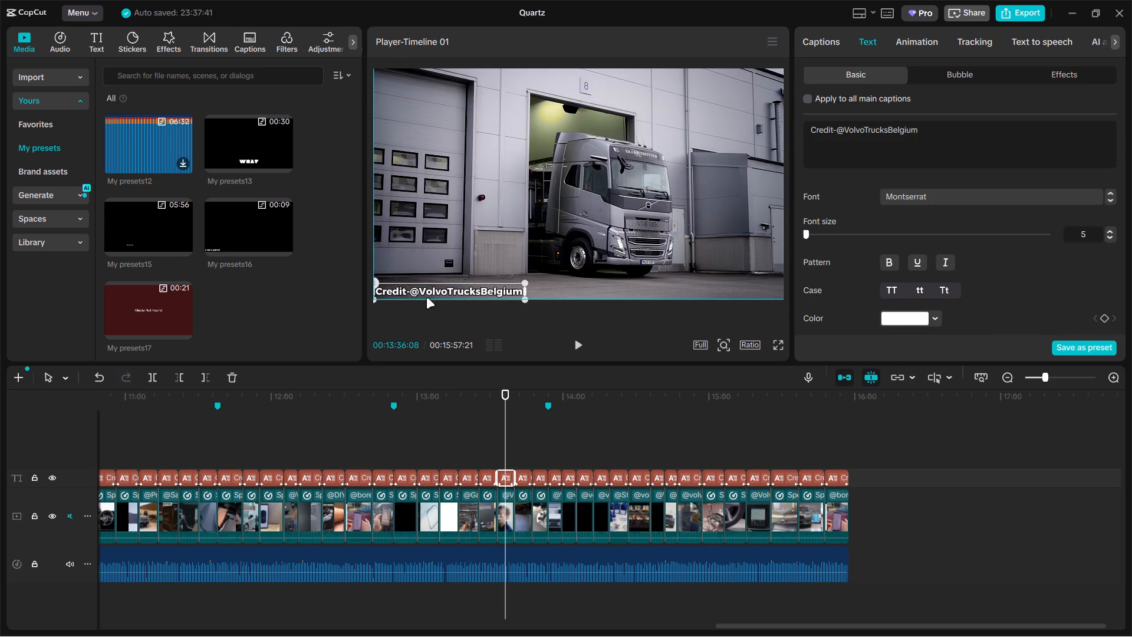
{"action": "left_click", "coordinate": [523, 442]}
{"action": "left_click_drag", "start_coordinate": [417, 295], "coordinate": [407, 291]}
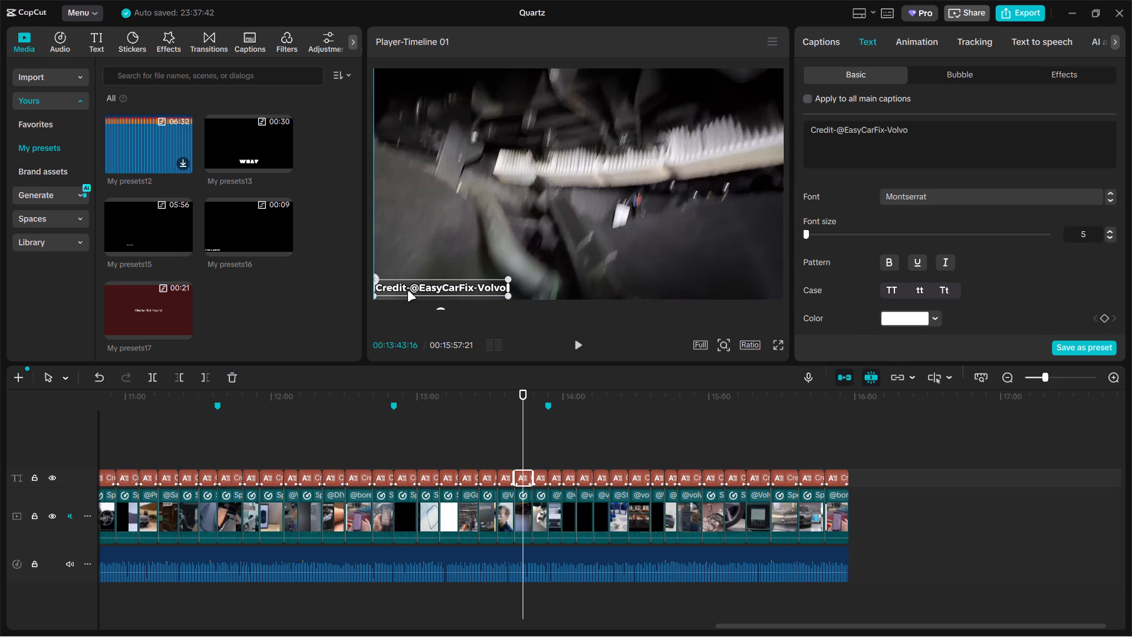
{"action": "left_click_drag", "start_coordinate": [407, 291], "coordinate": [407, 295]}
{"action": "left_click", "coordinate": [542, 431]}
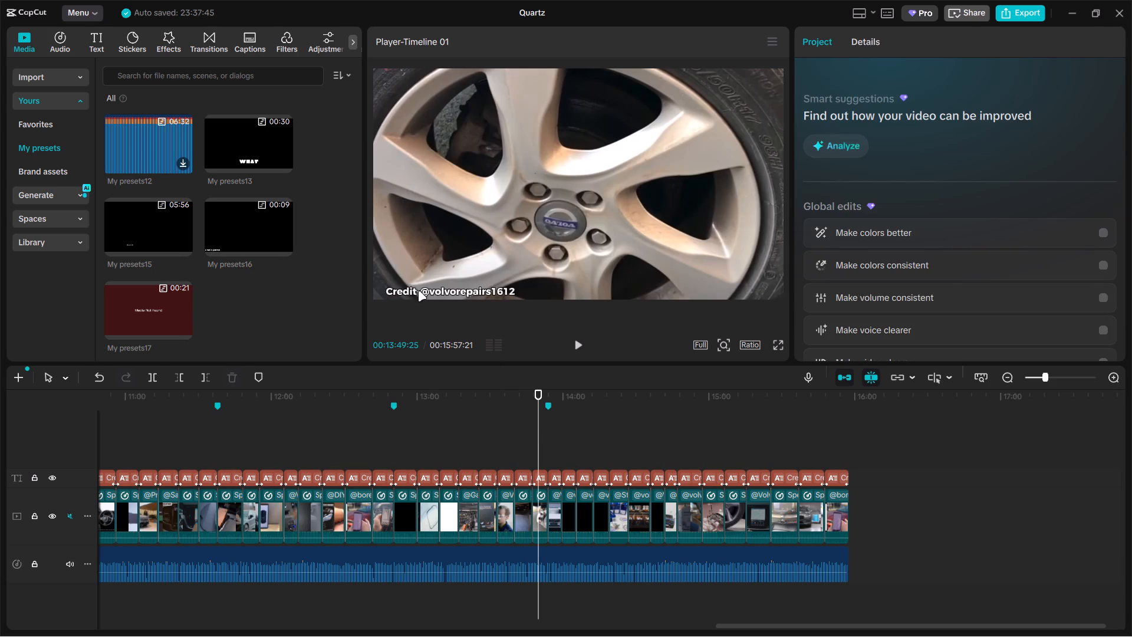
{"action": "left_click_drag", "start_coordinate": [418, 291], "coordinate": [406, 291]}
Align the VolvoCarsUS credit at 13:57 and the volvotrucks credits at 14:02 and 14:08 with the frame's bottom-left corner.
{"action": "left_click", "coordinate": [557, 439]}
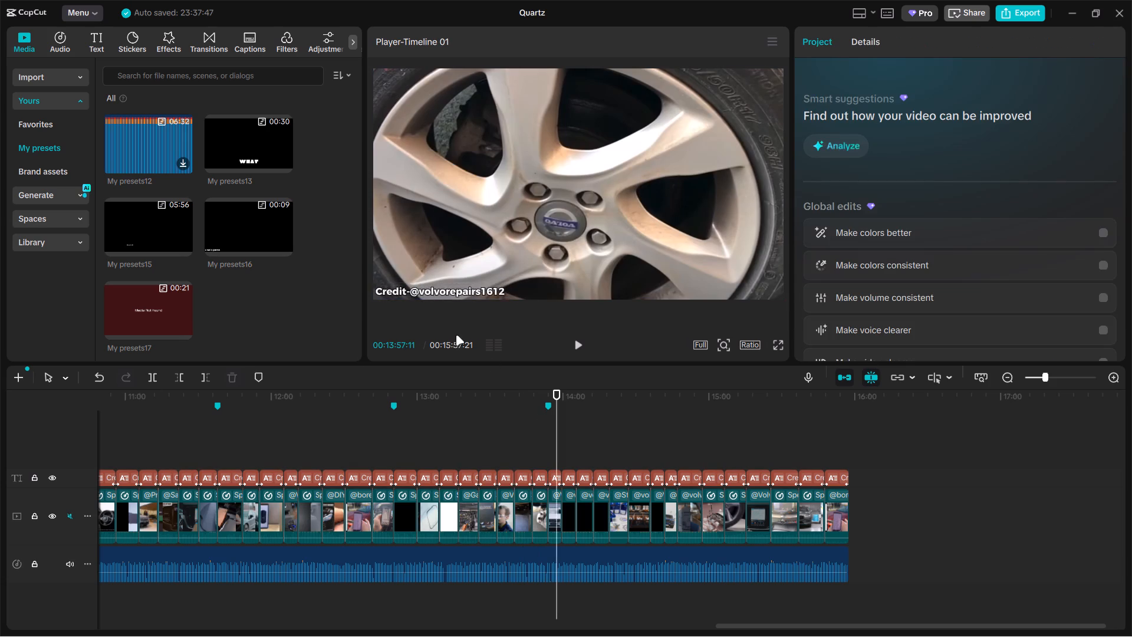
{"action": "left_click_drag", "start_coordinate": [418, 293], "coordinate": [397, 294]}
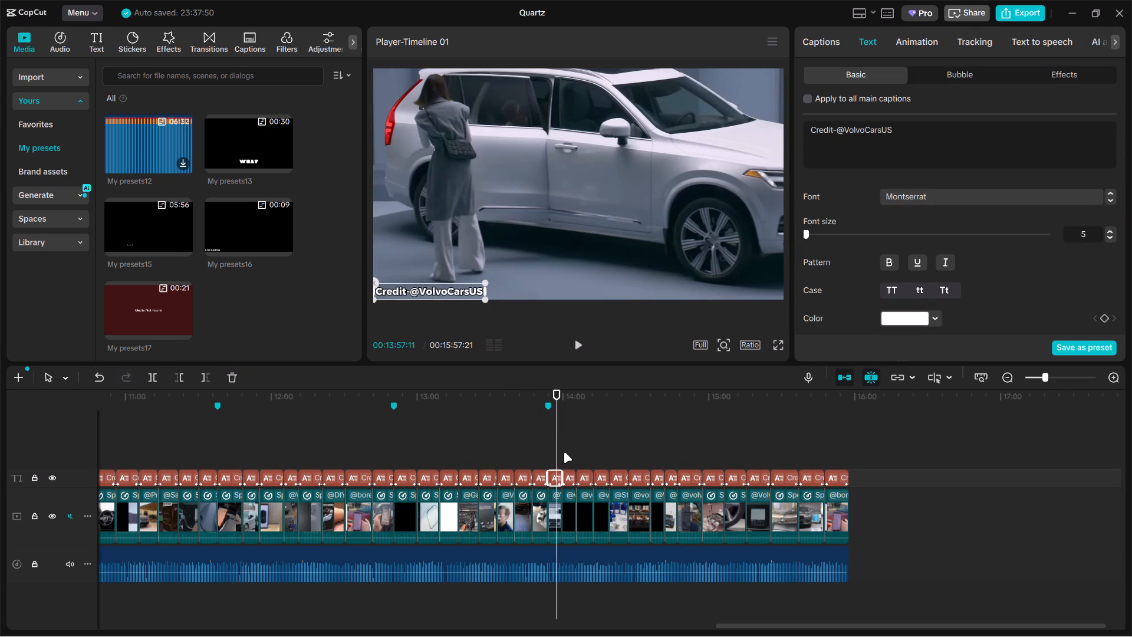
{"action": "left_click", "coordinate": [563, 452]}
{"action": "left_click_drag", "start_coordinate": [563, 445], "coordinate": [568, 436]}
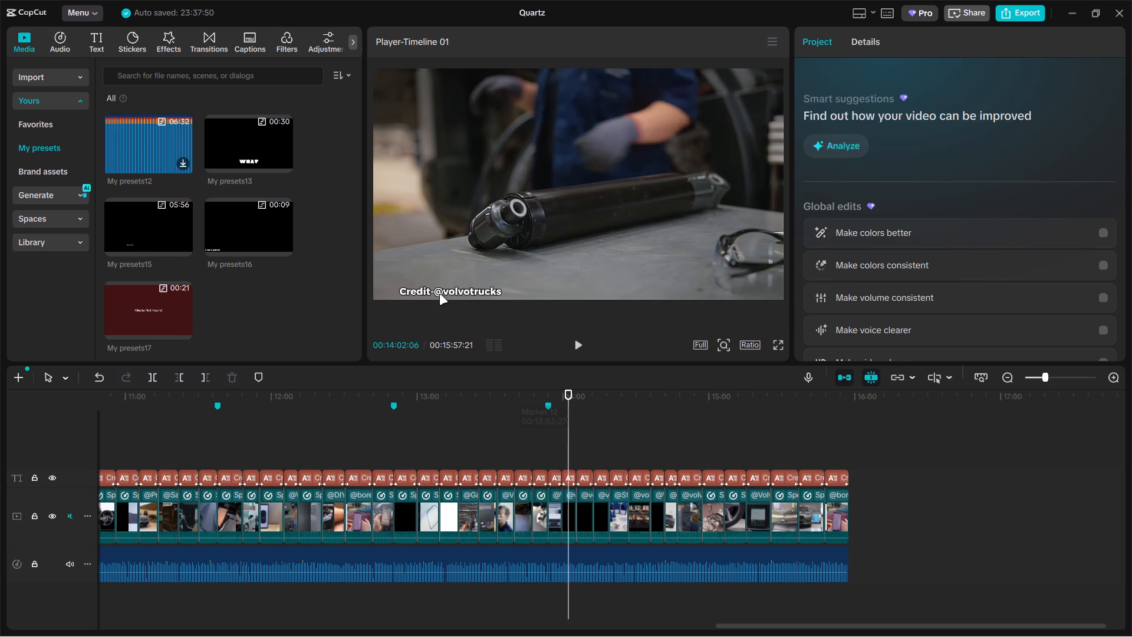
{"action": "left_click_drag", "start_coordinate": [439, 294], "coordinate": [416, 297]}
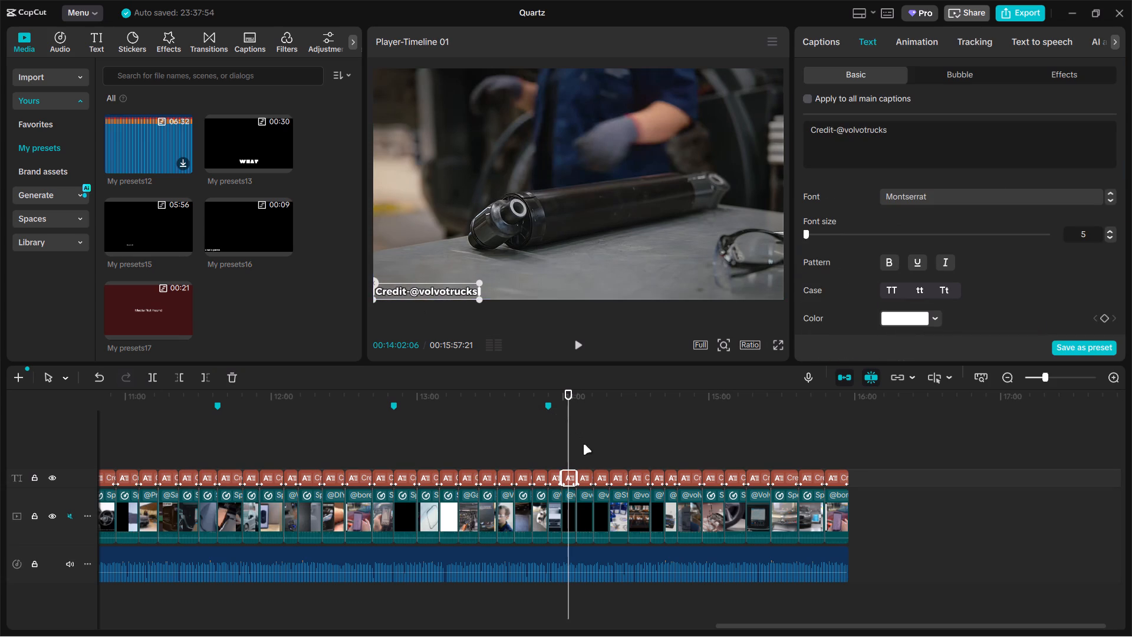
{"action": "left_click", "coordinate": [583, 444]}
{"action": "left_click_drag", "start_coordinate": [422, 295], "coordinate": [400, 294]}
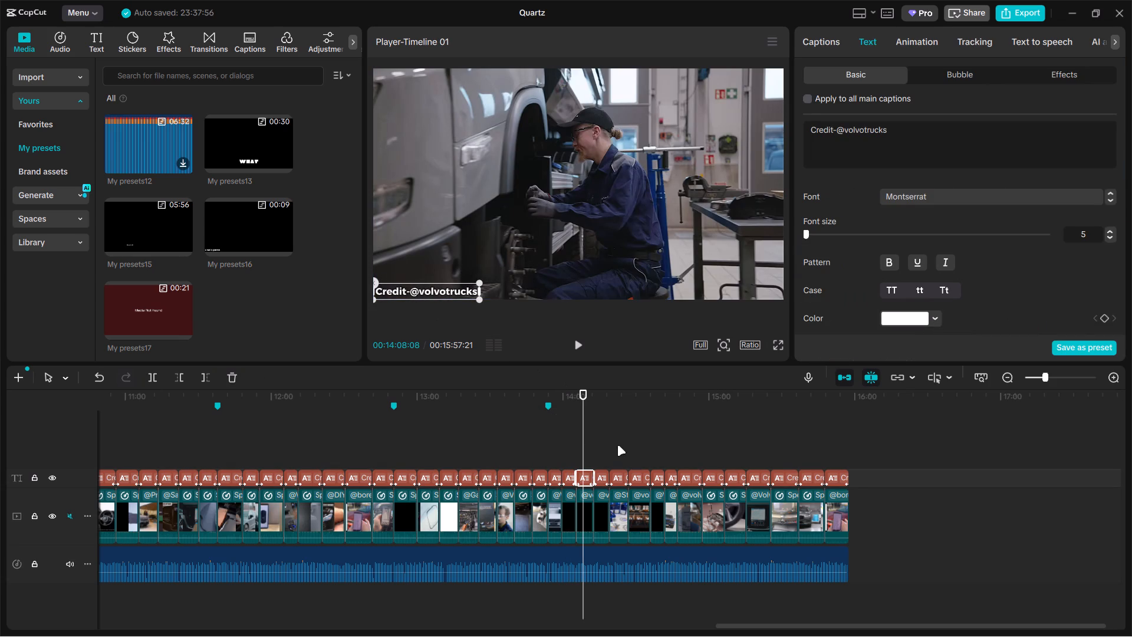
Align the volvocarsofqueens8447 credit at 14:15 and the Stoparts credit at 14:24 with the frame's bottom-left corner.
{"action": "left_click", "coordinate": [600, 452]}
{"action": "left_click_drag", "start_coordinate": [431, 290], "coordinate": [439, 288]}
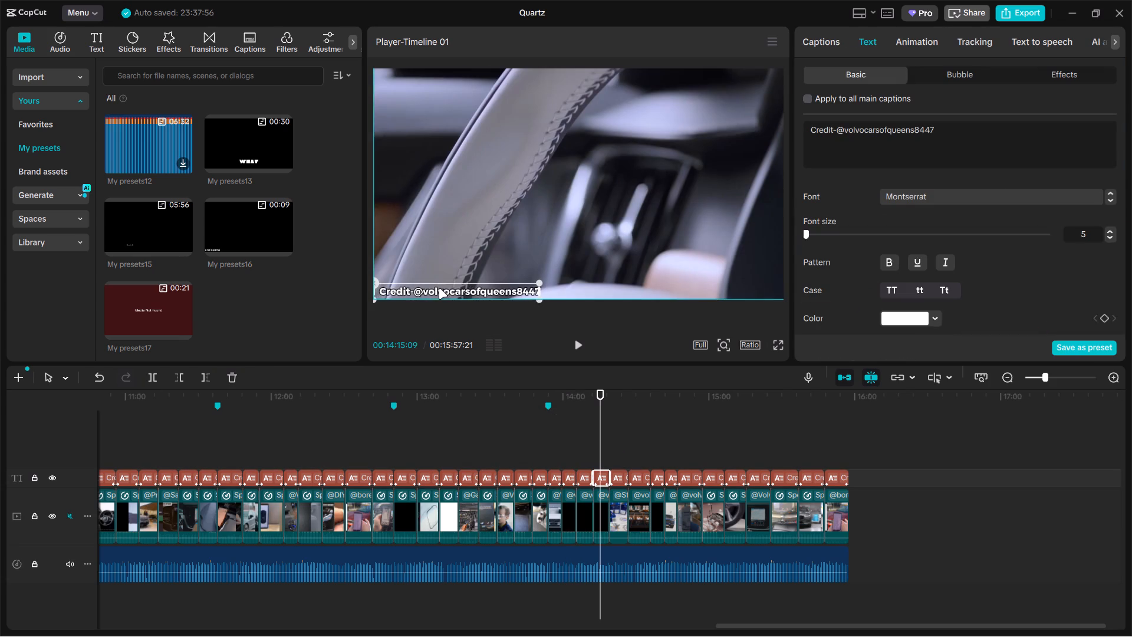
{"action": "left_click_drag", "start_coordinate": [439, 288], "coordinate": [437, 288]}
{"action": "left_click_drag", "start_coordinate": [493, 458], "coordinate": [441, 462]}
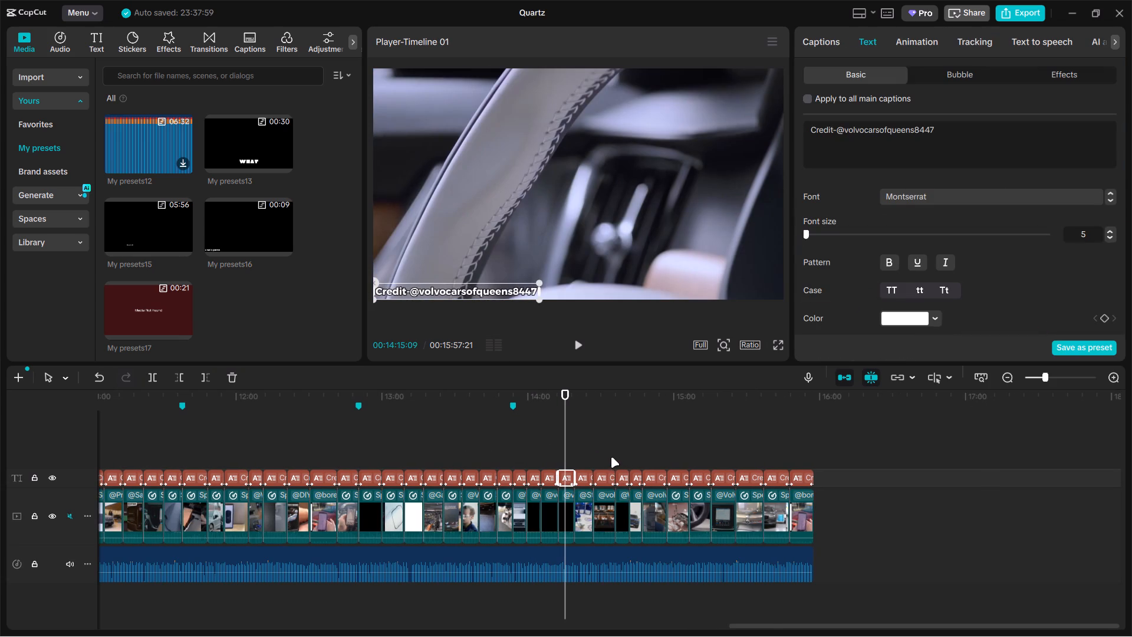
{"action": "scroll", "coordinate": [611, 457], "scroll_direction": "up", "scroll_amount": 2, "text": "ctrl"}
{"action": "left_click", "coordinate": [597, 451]}
{"action": "left_click_drag", "start_coordinate": [427, 286], "coordinate": [412, 285]}
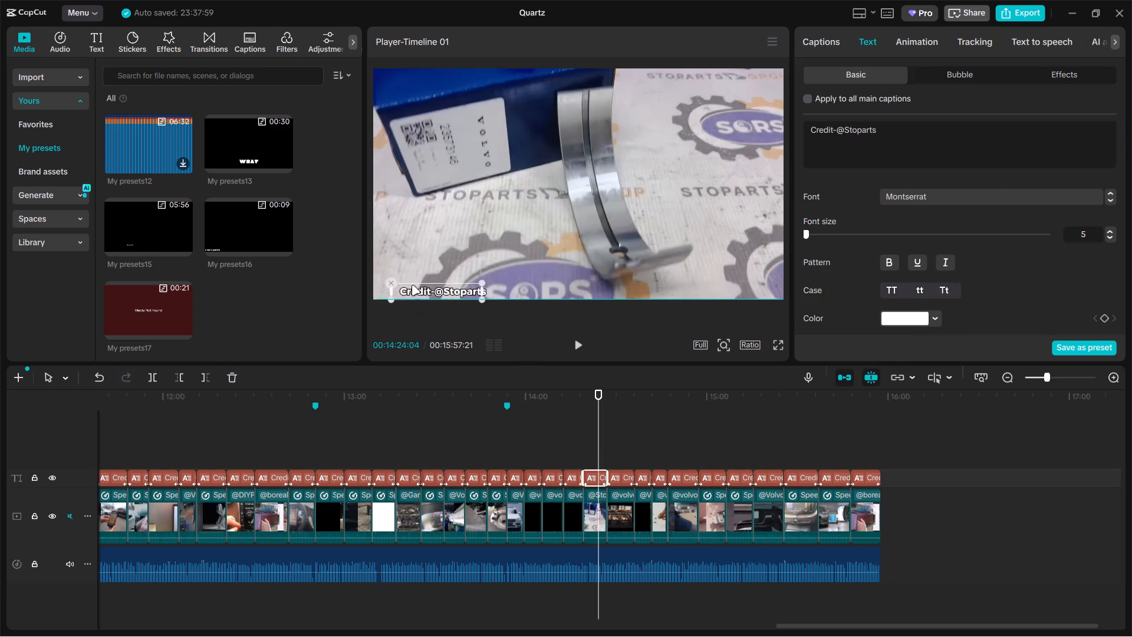
{"action": "left_click_drag", "start_coordinate": [412, 285], "coordinate": [395, 285]}
Align the volvocarsuk, VolvoCarsOakville and volvocarslisle credits, at 14:30, 14:37 and 14:43, with the frame's bottom-left corner.
{"action": "left_click", "coordinate": [614, 444]}
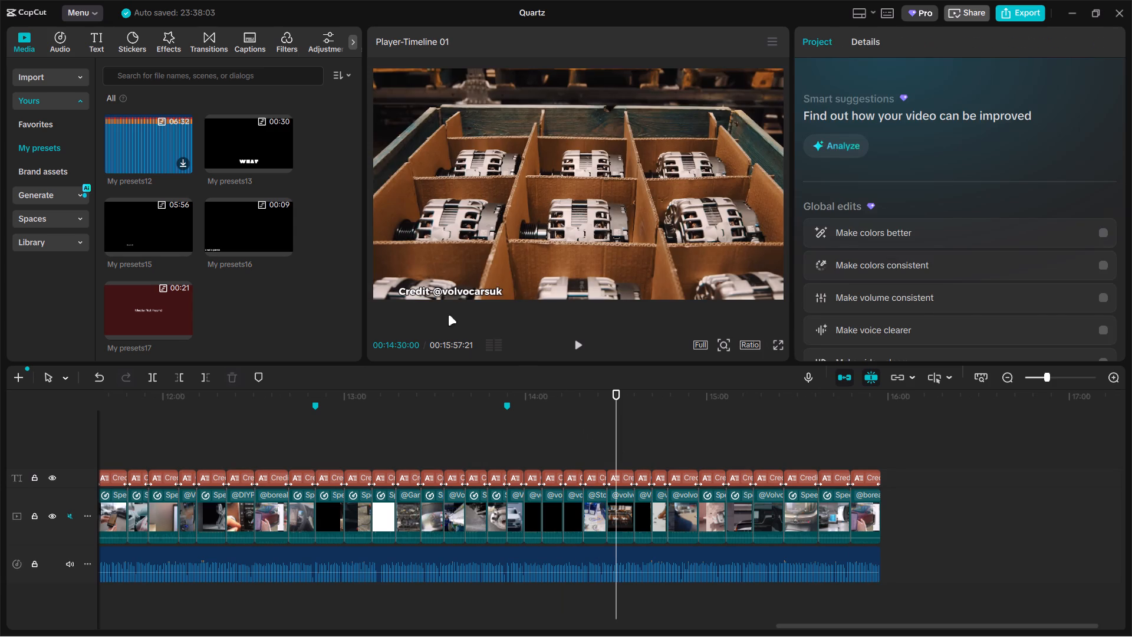
{"action": "left_click_drag", "start_coordinate": [426, 297], "coordinate": [403, 297]}
{"action": "left_click", "coordinate": [640, 448]}
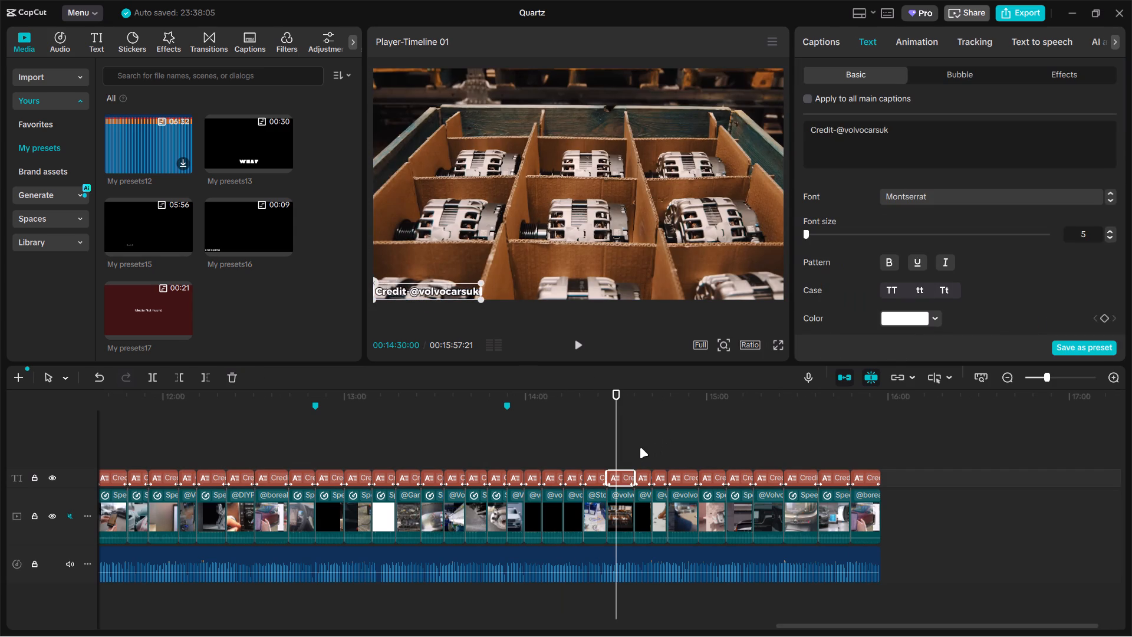
{"action": "left_click_drag", "start_coordinate": [413, 291], "coordinate": [400, 290]}
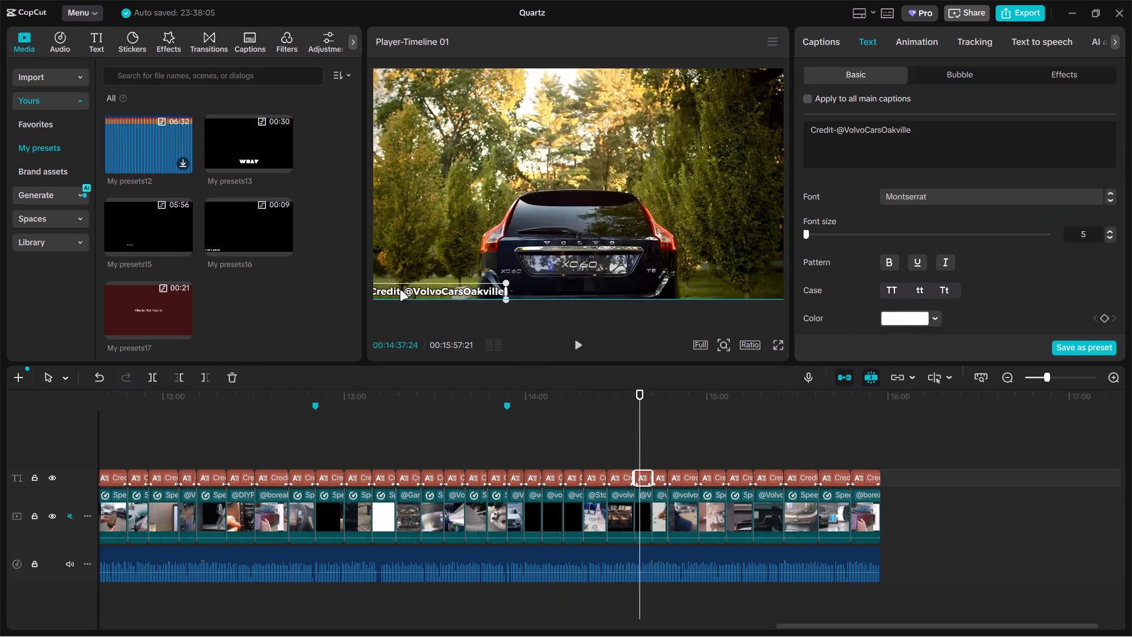
{"action": "left_click_drag", "start_coordinate": [400, 290], "coordinate": [404, 290]}
{"action": "left_click", "coordinate": [658, 437]}
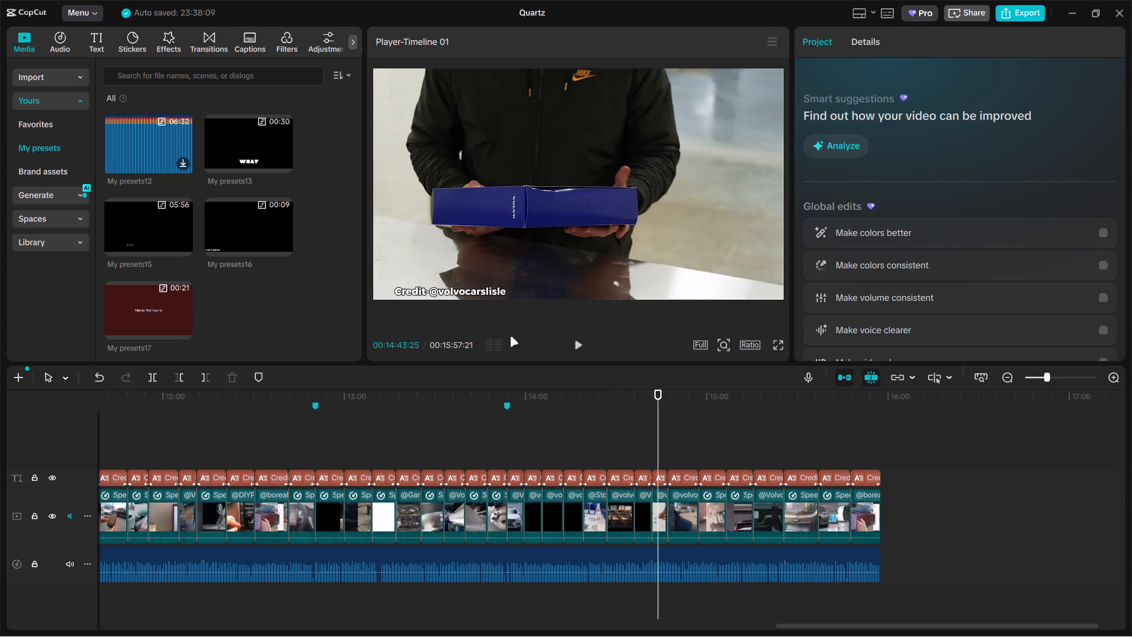
{"action": "left_click_drag", "start_coordinate": [436, 295], "coordinate": [417, 295]}
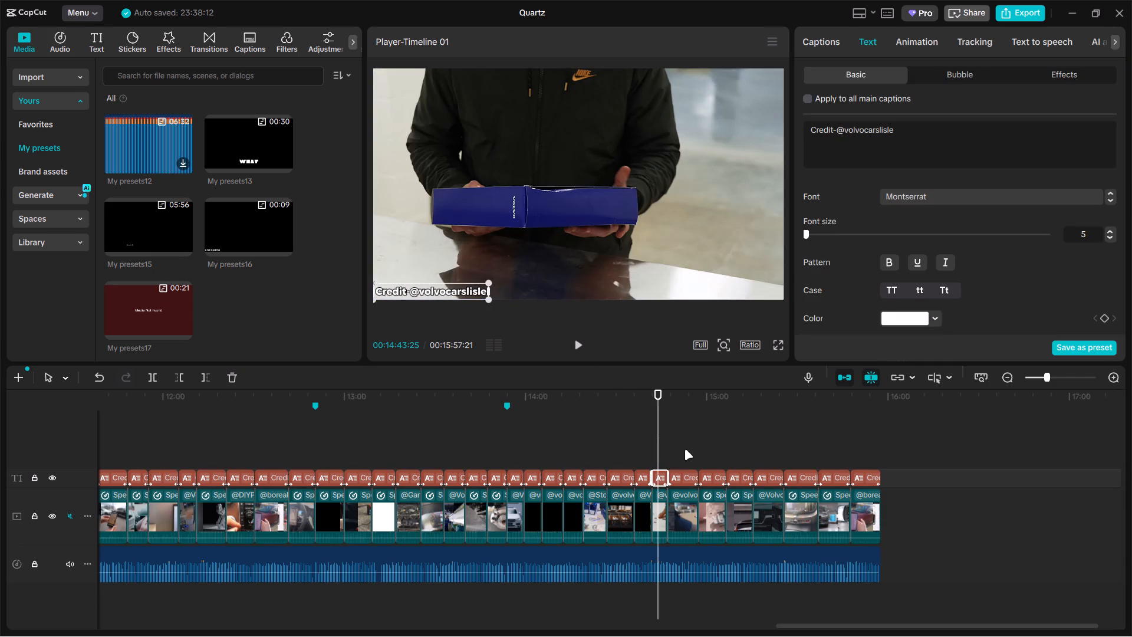
{"action": "left_click", "coordinate": [685, 449]}
{"action": "left_click_drag", "start_coordinate": [450, 295], "coordinate": [423, 295]}
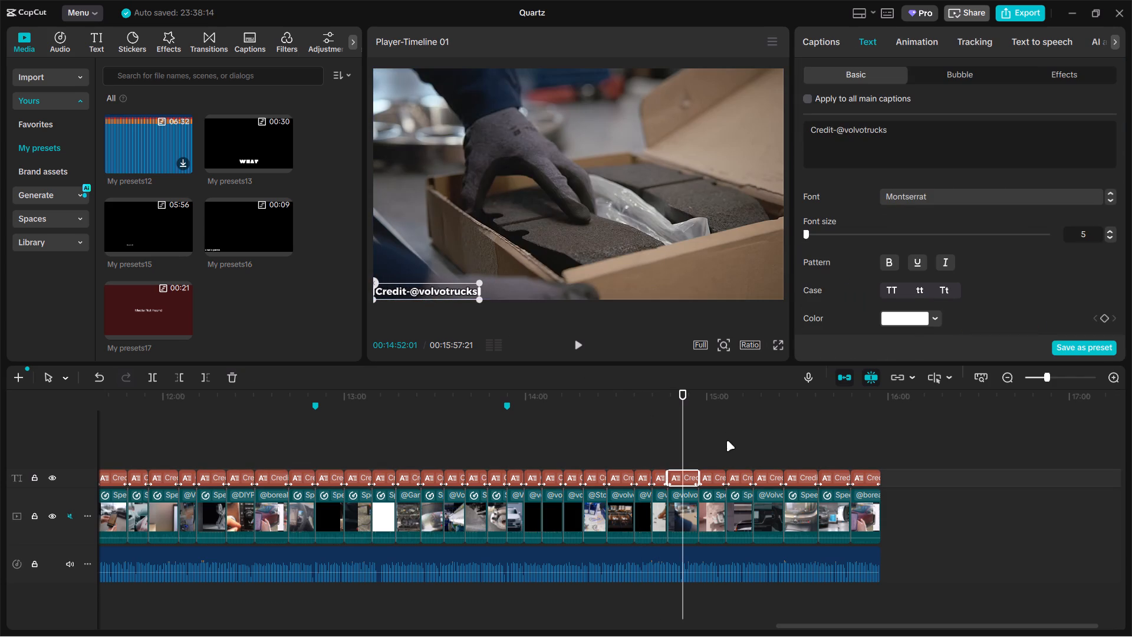
{"action": "left_click", "coordinate": [726, 443]}
{"action": "left_click", "coordinate": [713, 441]}
{"action": "left_click_drag", "start_coordinate": [452, 293], "coordinate": [438, 291]}
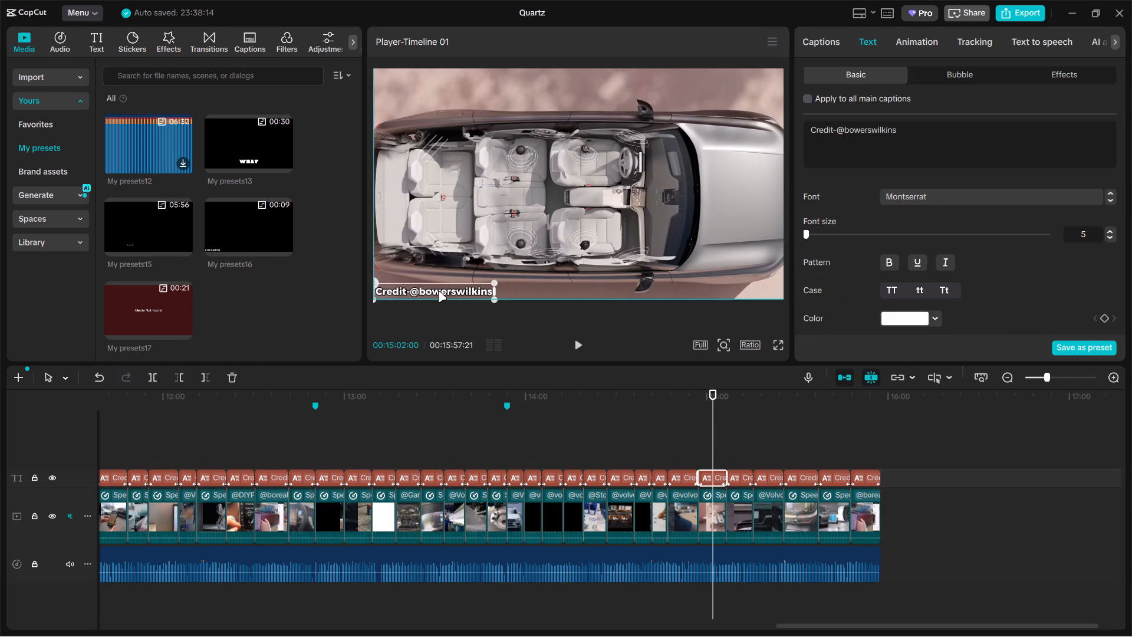
{"action": "left_click_drag", "start_coordinate": [438, 291], "coordinate": [438, 292]}
{"action": "left_click", "coordinate": [733, 453]}
{"action": "left_click_drag", "start_coordinate": [412, 293], "coordinate": [405, 293]}
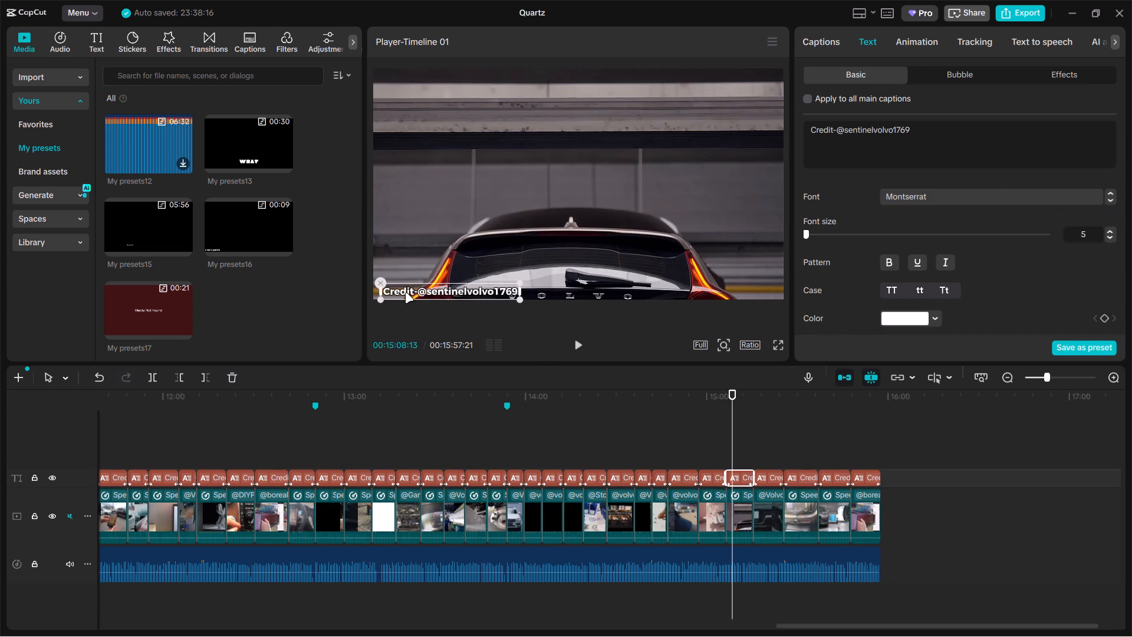
{"action": "left_click_drag", "start_coordinate": [405, 293], "coordinate": [405, 294]}
Align the VolvoCars credit at 15:19, the two credits following it and the final borealis75 credit at 15:50 with the frame's bottom-left corner.
{"action": "left_click", "coordinate": [765, 440]}
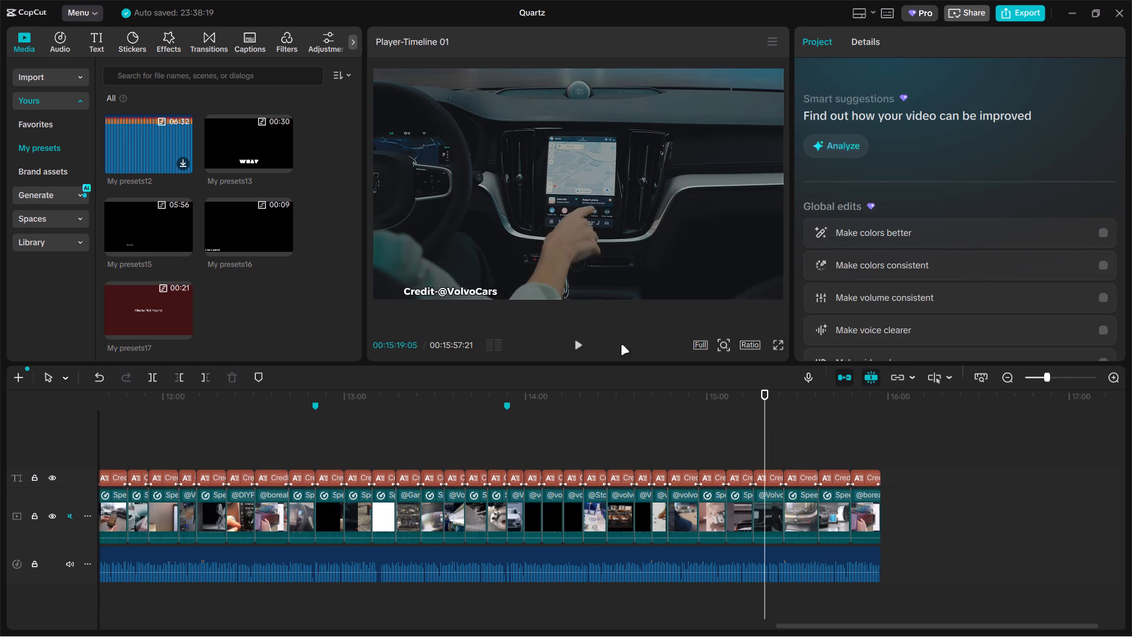
{"action": "left_click_drag", "start_coordinate": [454, 288], "coordinate": [427, 287]}
{"action": "left_click", "coordinate": [789, 441]}
{"action": "left_click_drag", "start_coordinate": [432, 295], "coordinate": [419, 294]}
{"action": "left_click", "coordinate": [838, 445]}
{"action": "left_click_drag", "start_coordinate": [475, 294], "coordinate": [447, 293]}
{"action": "left_click", "coordinate": [860, 451]}
{"action": "left_click_drag", "start_coordinate": [449, 295], "coordinate": [448, 290]}
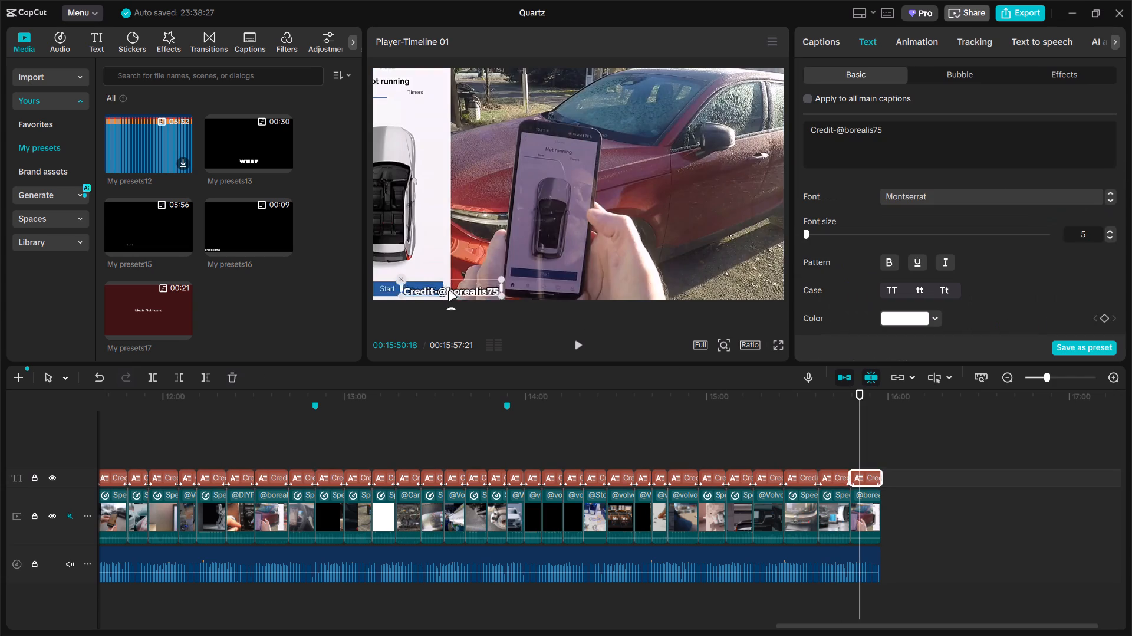
{"action": "left_click_drag", "start_coordinate": [448, 290], "coordinate": [420, 295]}
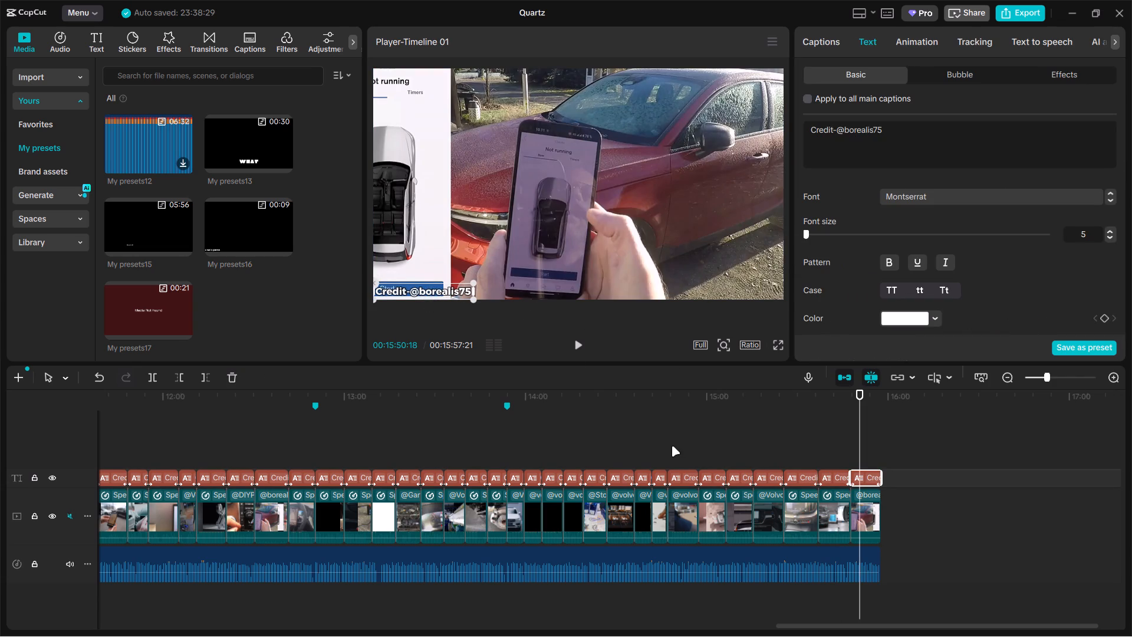
Scrub from the start of the video to about 2:40, examining each credit's style and bottom-left alignment.
{"action": "scroll", "coordinate": [662, 459], "scroll_direction": "down", "scroll_amount": 18, "text": "ctrl"}
{"action": "left_click", "coordinate": [193, 446]}
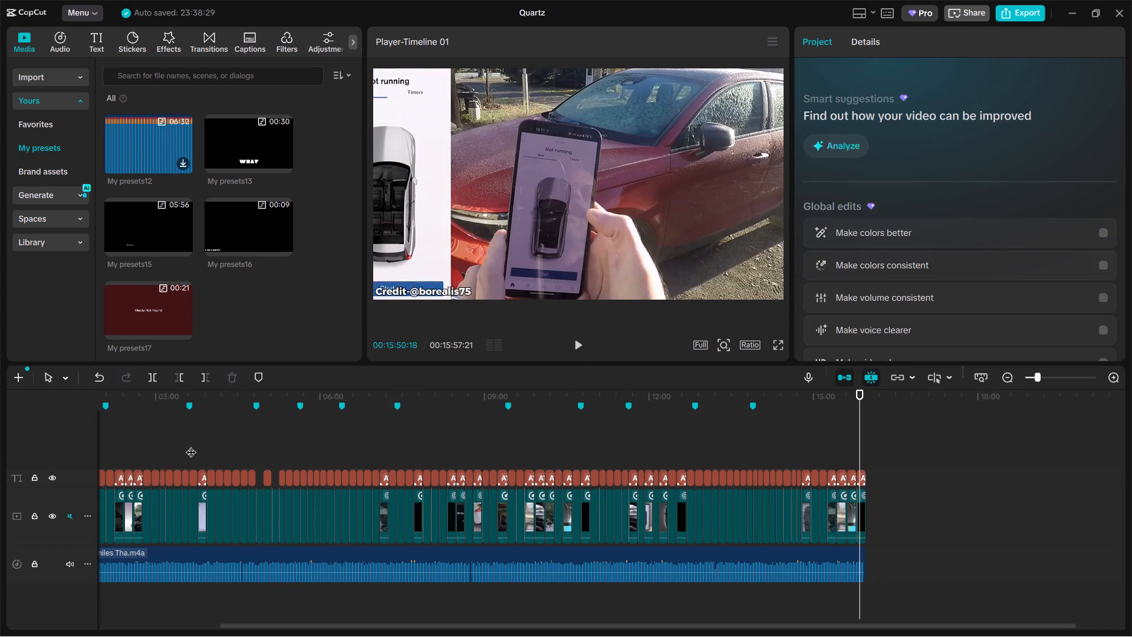
{"action": "left_click_drag", "start_coordinate": [187, 445], "coordinate": [93, 444]}
{"action": "scroll", "coordinate": [177, 445], "scroll_direction": "up", "scroll_amount": 15, "text": "ctrl"}
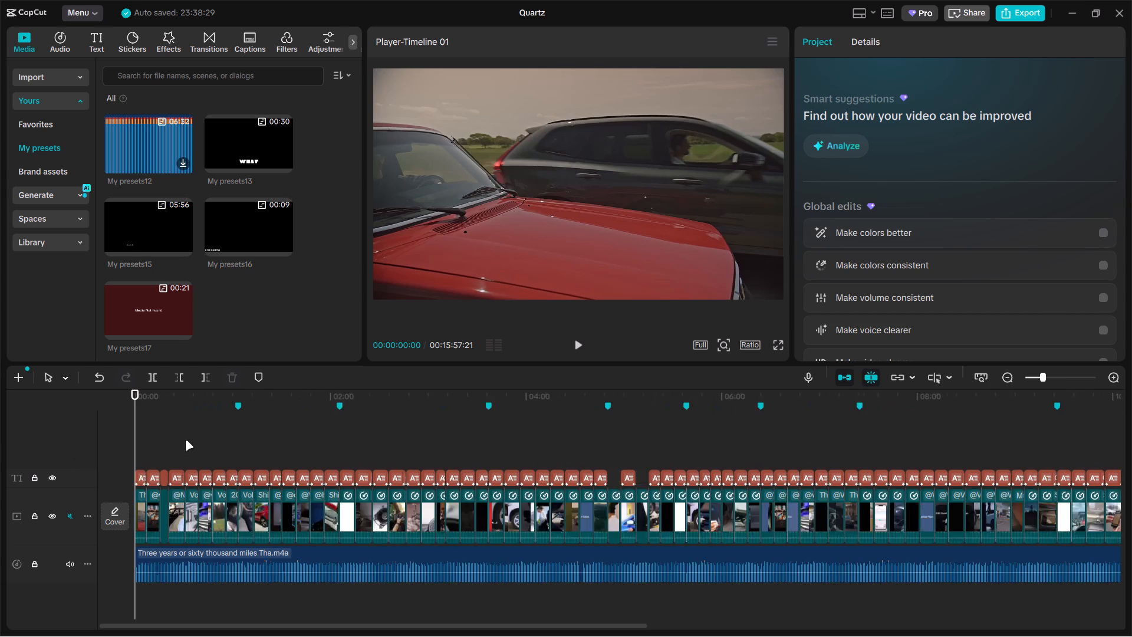
{"action": "scroll", "coordinate": [185, 440], "scroll_direction": "up", "scroll_amount": 12, "text": "ctrl"}
{"action": "left_click_drag", "start_coordinate": [138, 447], "coordinate": [156, 440]}
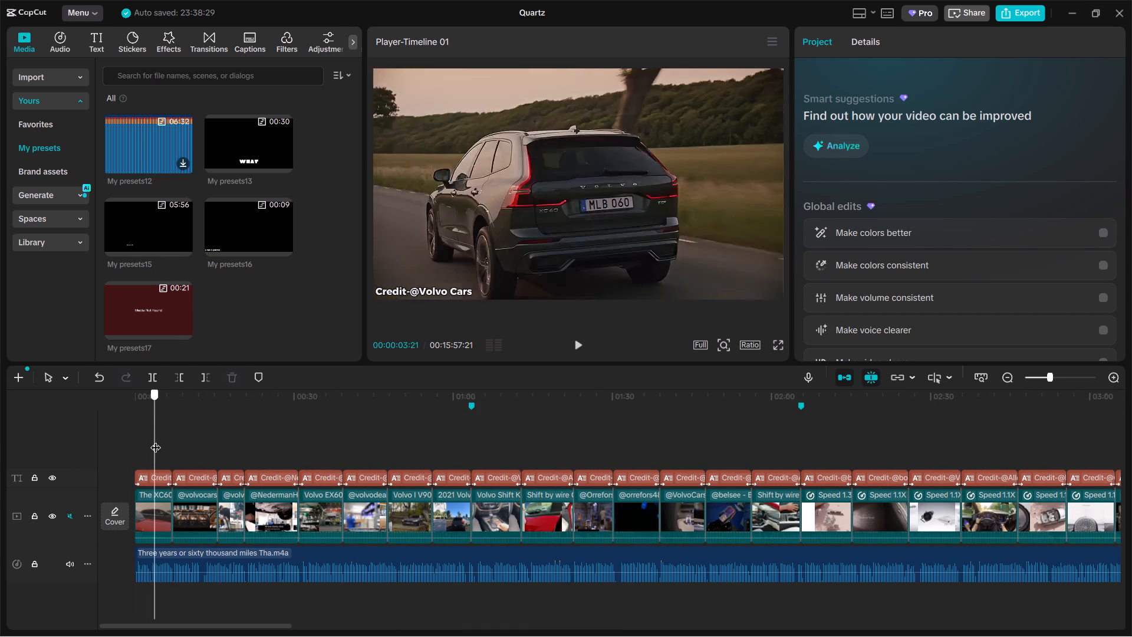
{"action": "left_click_drag", "start_coordinate": [156, 440], "coordinate": [341, 436]}
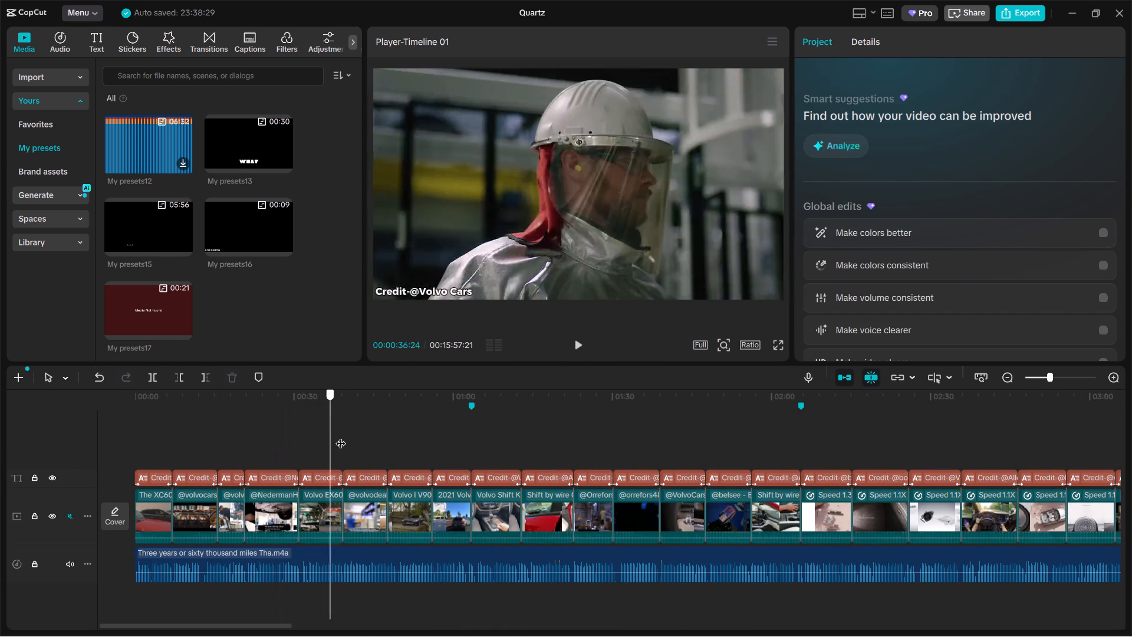
{"action": "left_click_drag", "start_coordinate": [341, 436], "coordinate": [577, 445]}
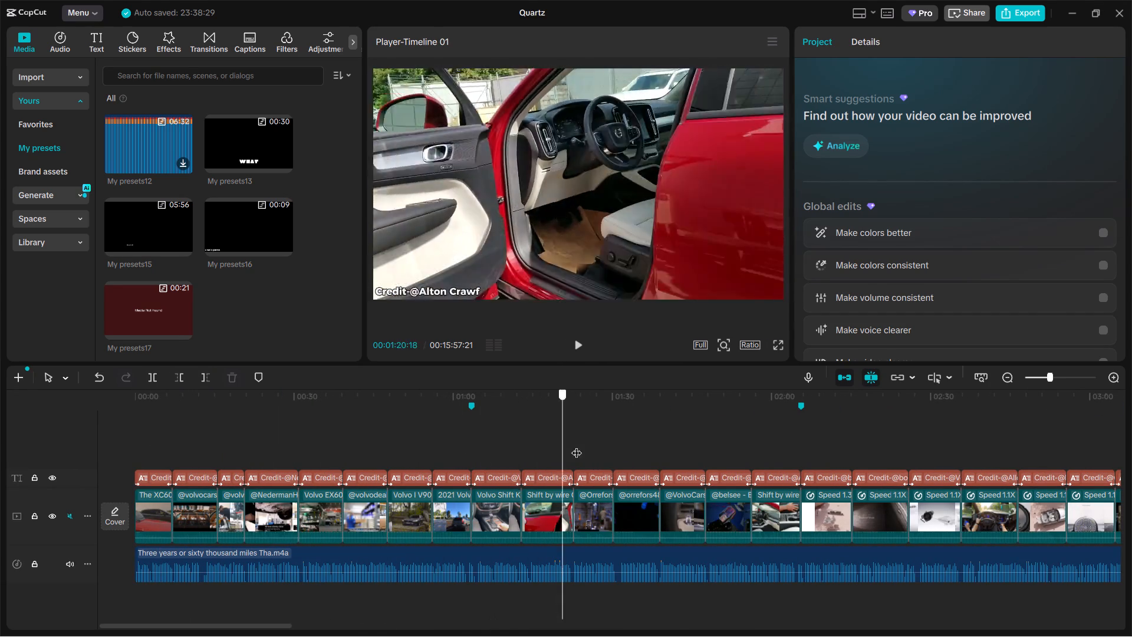
{"action": "left_click_drag", "start_coordinate": [577, 445], "coordinate": [959, 437]}
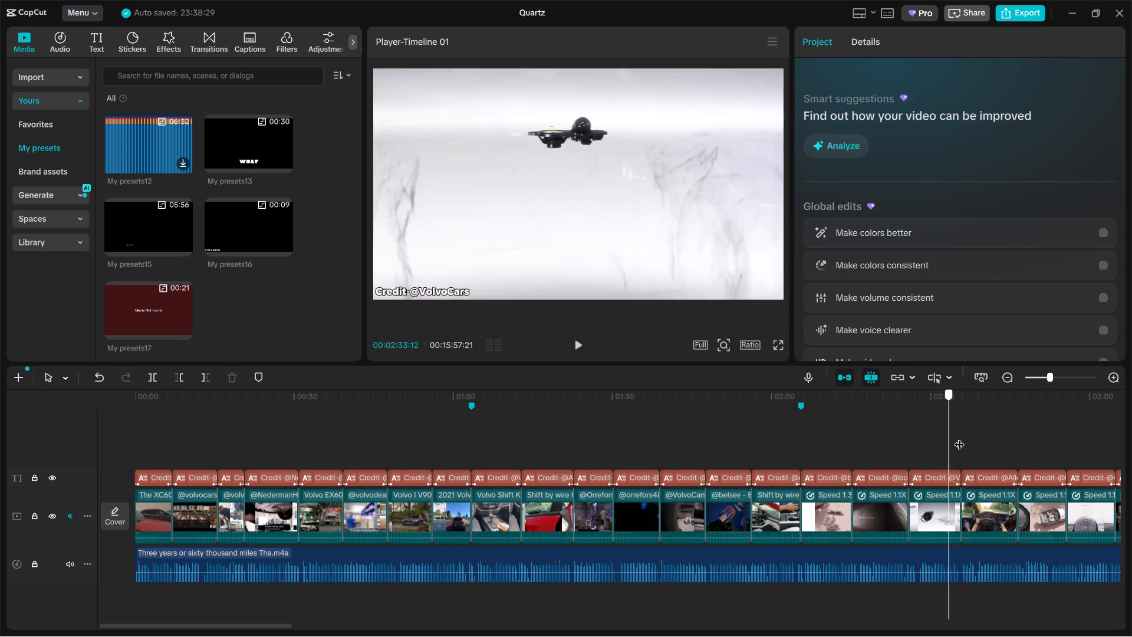
{"action": "left_click_drag", "start_coordinate": [959, 437], "coordinate": [1001, 434]}
Continue checking the credits' style and alignment from about 2:40 to 8:06.
{"action": "left_click_drag", "start_coordinate": [849, 500], "coordinate": [518, 487]}
{"action": "scroll", "coordinate": [479, 483], "scroll_direction": "down", "scroll_amount": 4, "text": "ctrl"}
{"action": "left_click_drag", "start_coordinate": [444, 449], "coordinate": [528, 434]}
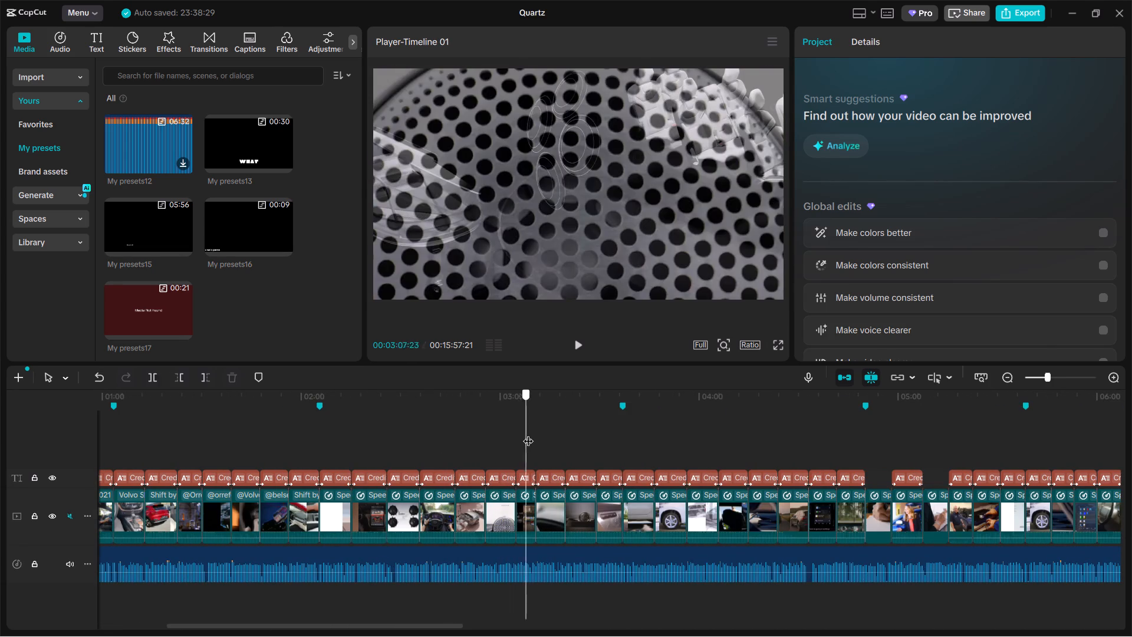
{"action": "left_click_drag", "start_coordinate": [528, 434], "coordinate": [742, 429]}
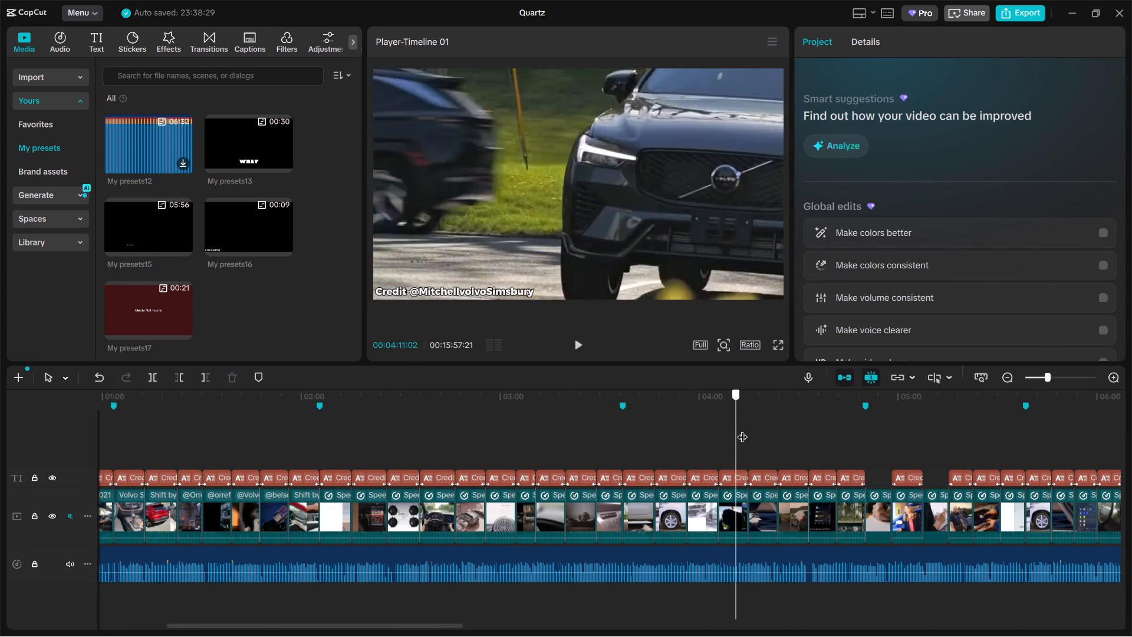
{"action": "left_click_drag", "start_coordinate": [742, 429], "coordinate": [916, 434]}
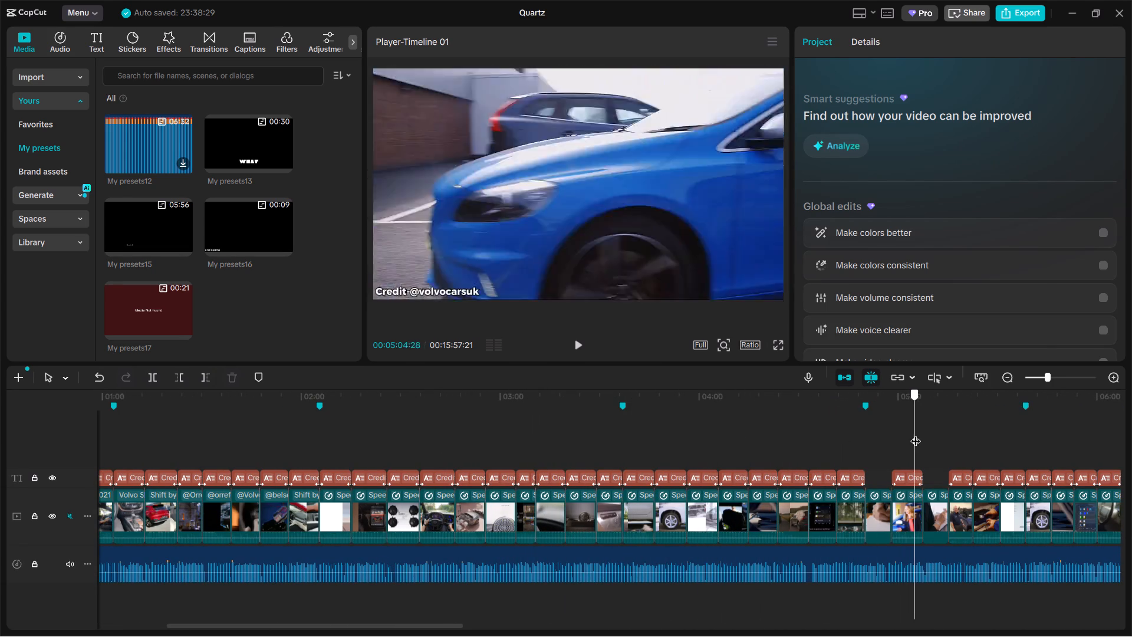
{"action": "left_click_drag", "start_coordinate": [916, 434], "coordinate": [946, 428]}
{"action": "left_click_drag", "start_coordinate": [873, 478], "coordinate": [411, 491]}
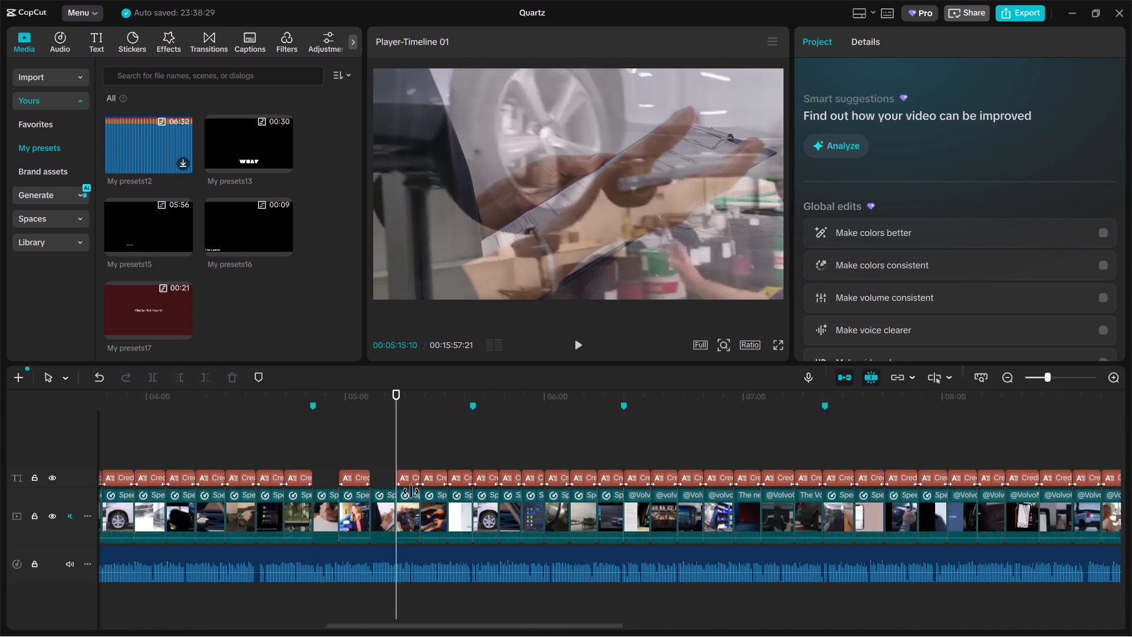
{"action": "left_click_drag", "start_coordinate": [411, 491], "coordinate": [316, 472]}
{"action": "left_click_drag", "start_coordinate": [278, 446], "coordinate": [312, 435]}
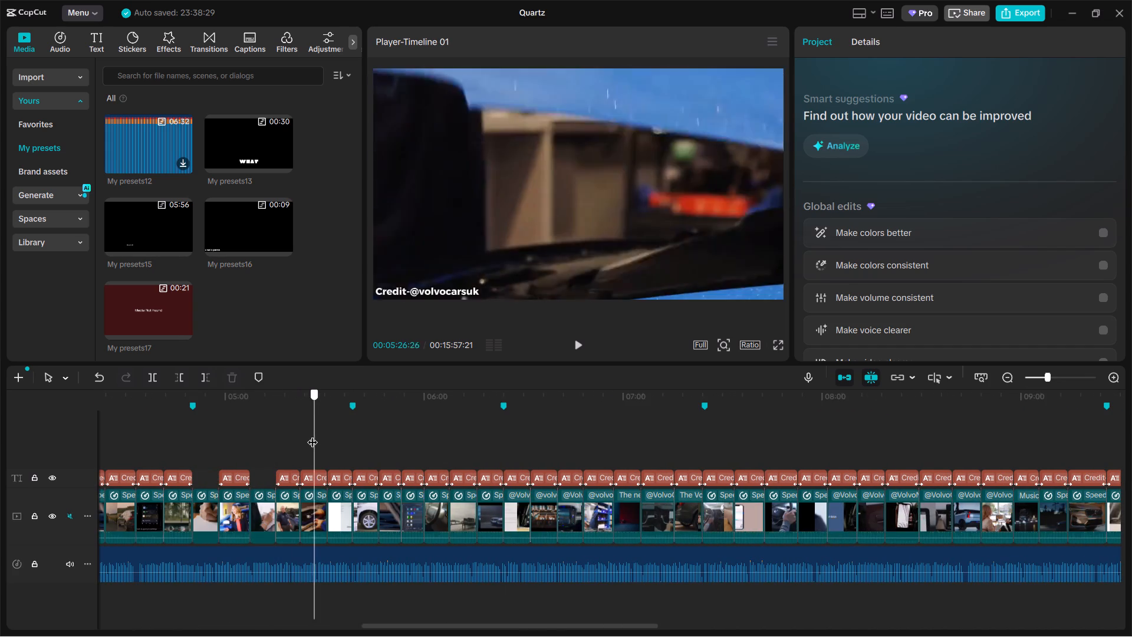
{"action": "left_click_drag", "start_coordinate": [312, 435], "coordinate": [435, 419]}
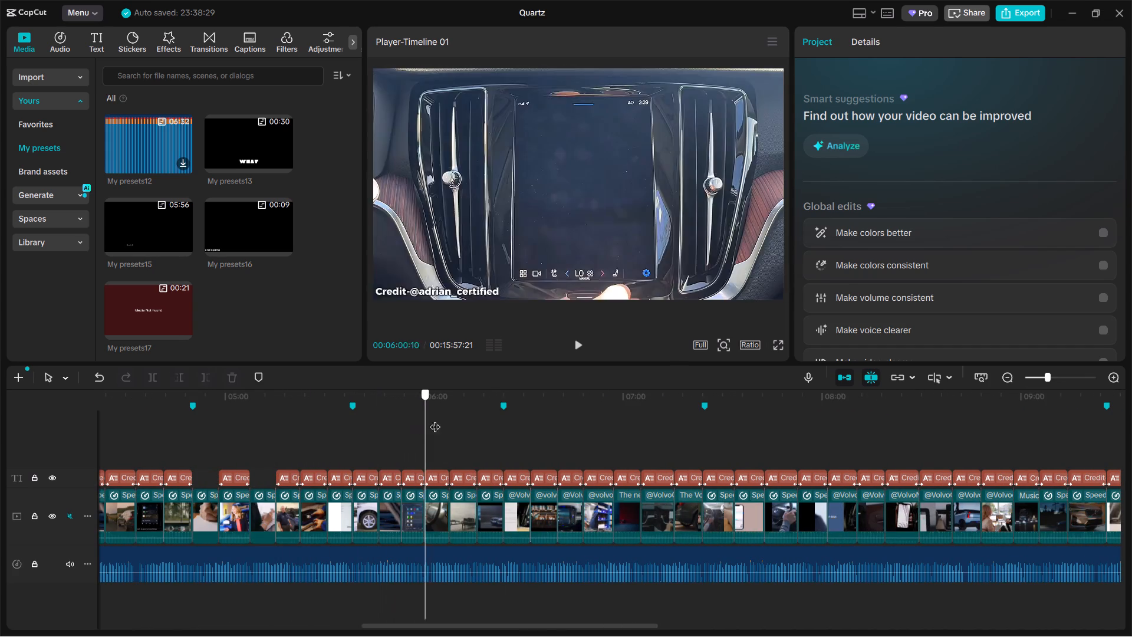
{"action": "left_click_drag", "start_coordinate": [435, 419], "coordinate": [577, 408]}
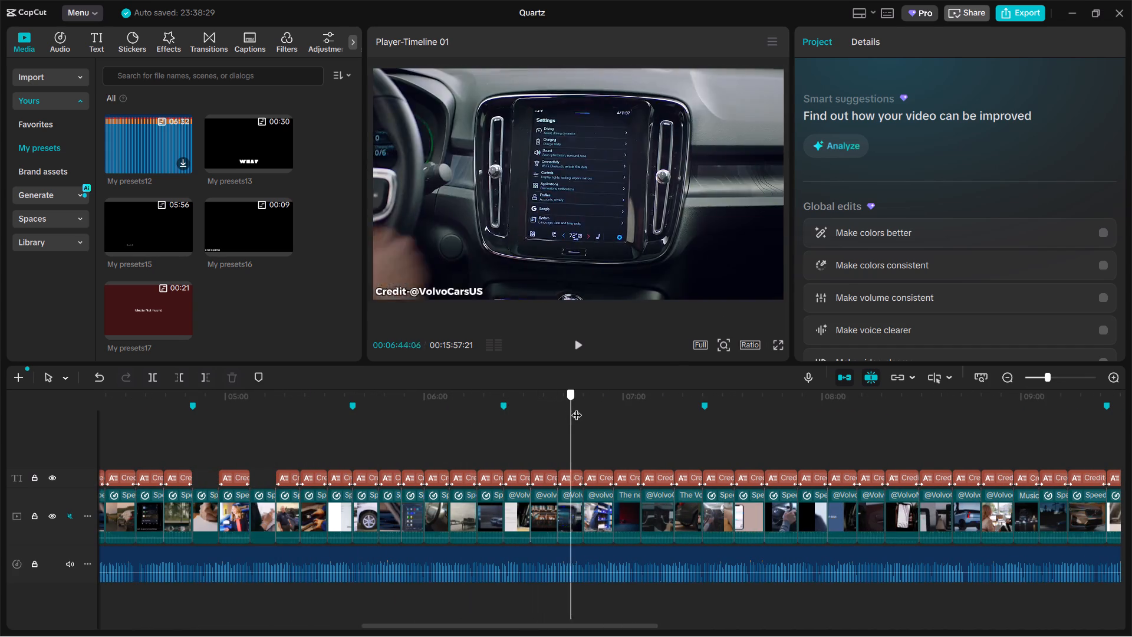
{"action": "left_click_drag", "start_coordinate": [577, 408], "coordinate": [748, 403]}
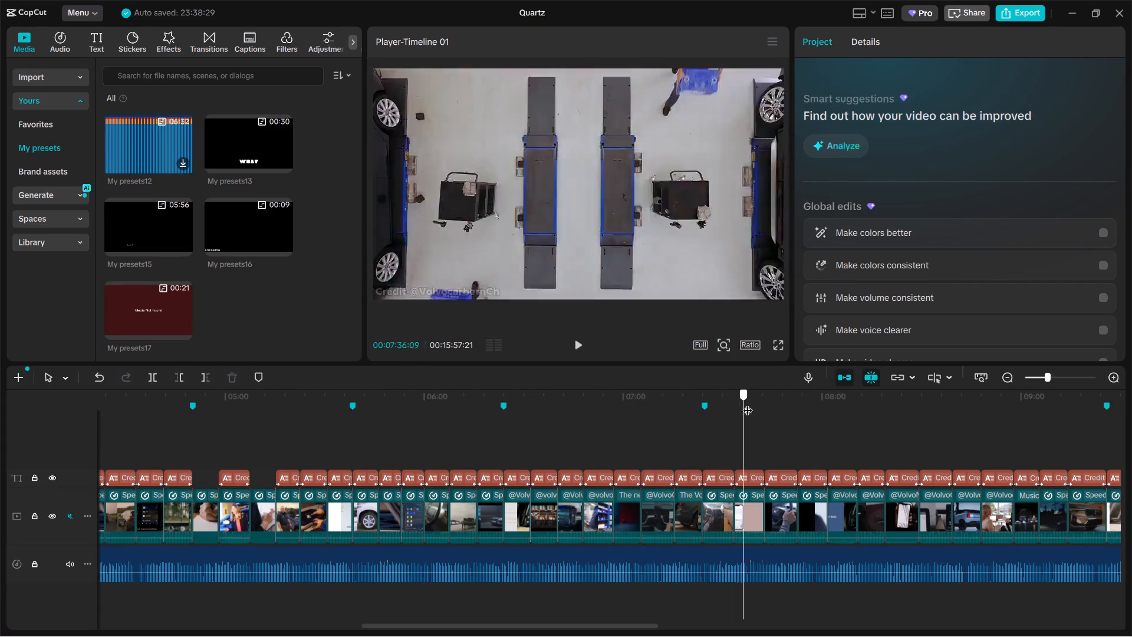
{"action": "left_click_drag", "start_coordinate": [748, 403], "coordinate": [841, 401]}
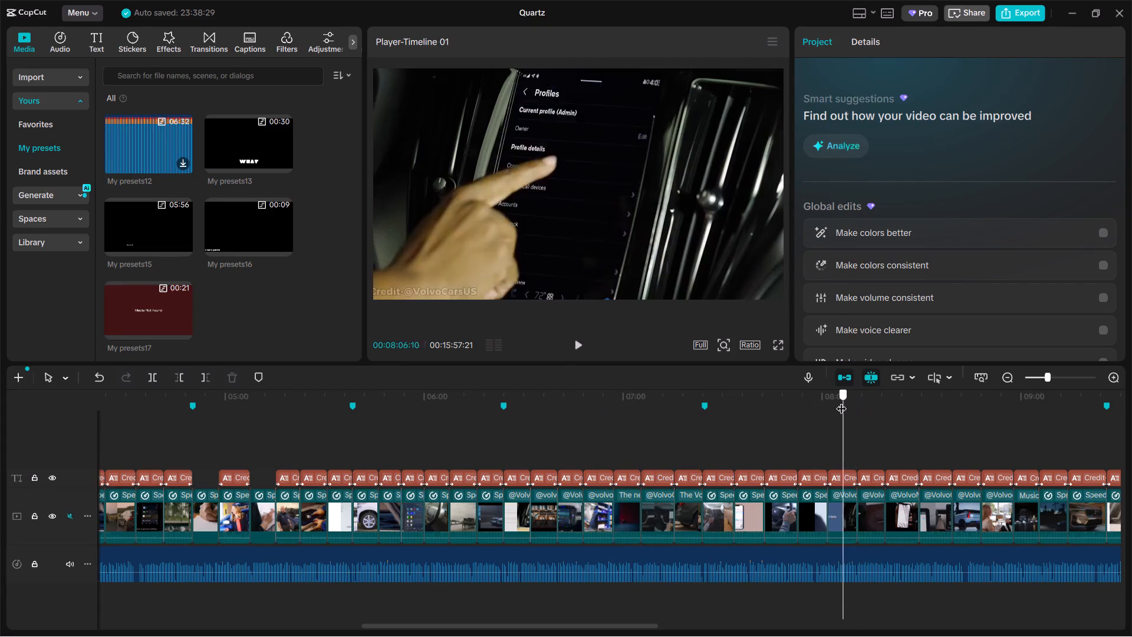
Realign the VolvoCarsUS credit at about 8:06 with the frame's bottom-left corner.
{"action": "left_click_drag", "start_coordinate": [841, 401], "coordinate": [840, 401]}
{"action": "left_click_drag", "start_coordinate": [418, 294], "coordinate": [423, 293]}
Check the credits from 8:06 to 12:46, selecting the NorthtownVolvoCarsBuffalo credit to inspect its placement in the frame's bottom-left corner.
{"action": "left_click_drag", "start_coordinate": [841, 436], "coordinate": [924, 427]}
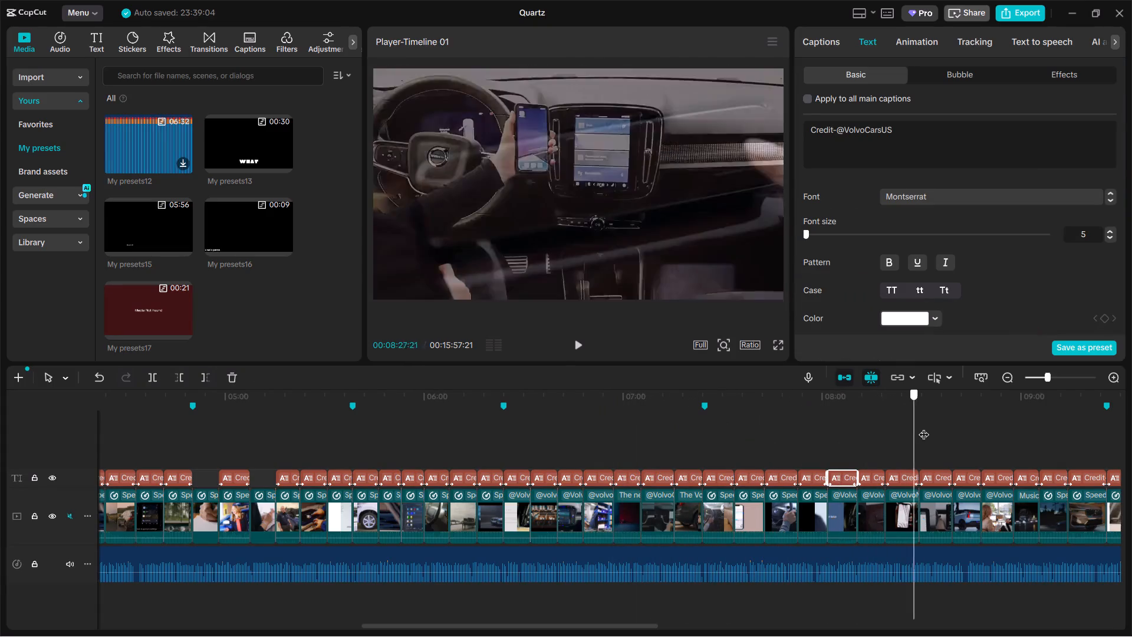
{"action": "left_click_drag", "start_coordinate": [924, 427], "coordinate": [983, 425]}
{"action": "left_click_drag", "start_coordinate": [848, 477], "coordinate": [473, 482]}
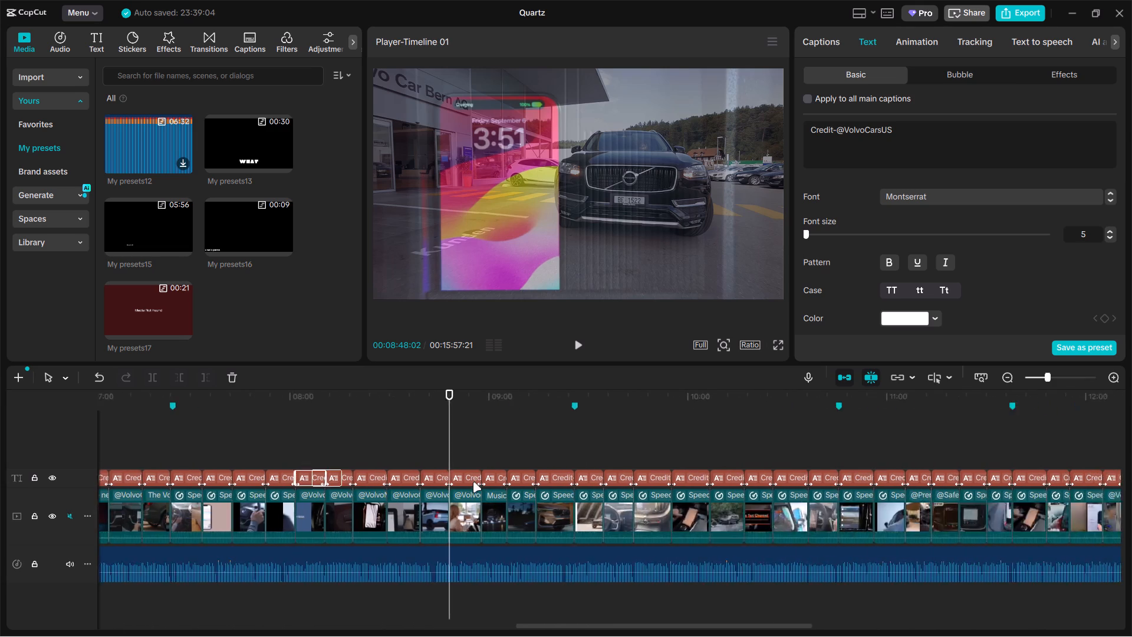
{"action": "left_click_drag", "start_coordinate": [473, 482], "coordinate": [328, 455]}
{"action": "left_click_drag", "start_coordinate": [219, 446], "coordinate": [280, 440]}
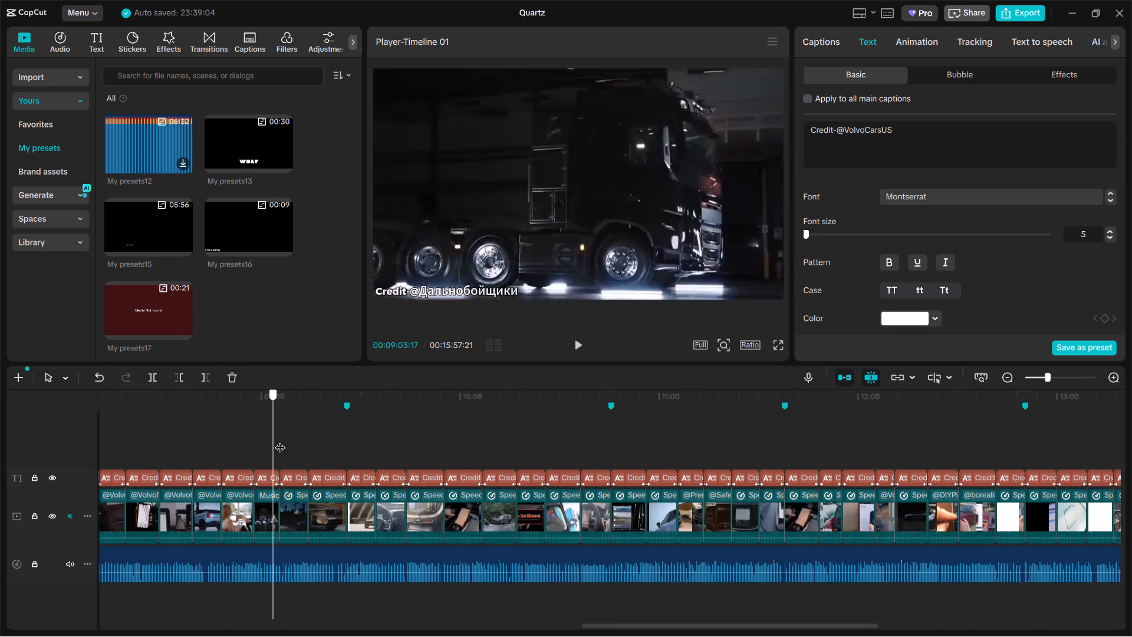
{"action": "left_click_drag", "start_coordinate": [280, 440], "coordinate": [535, 423]}
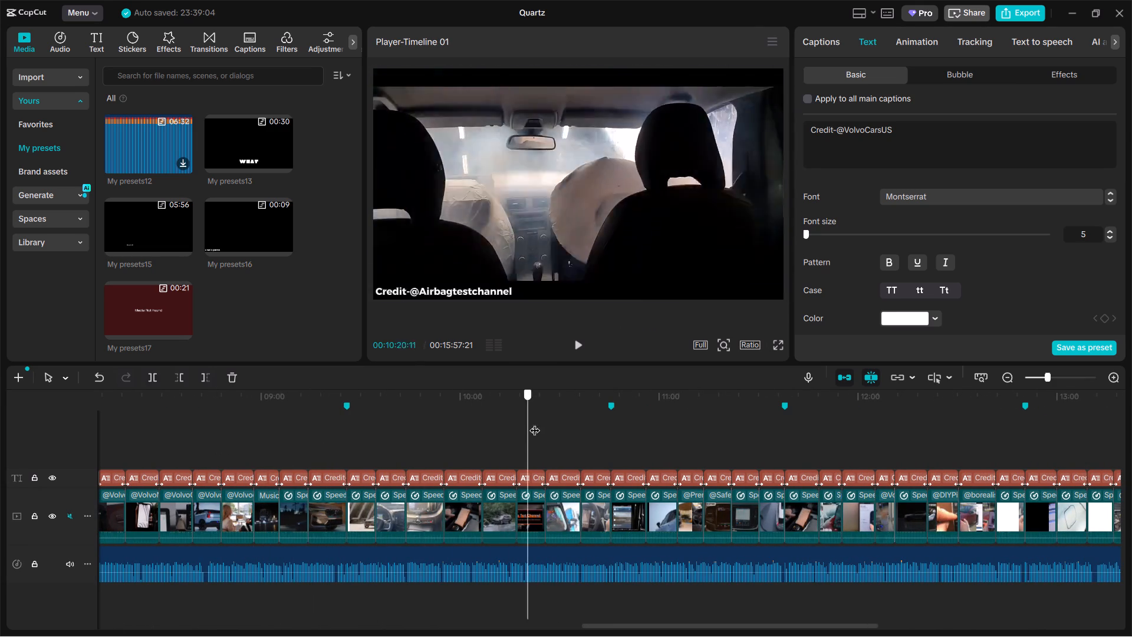
{"action": "left_click_drag", "start_coordinate": [535, 423], "coordinate": [807, 420]}
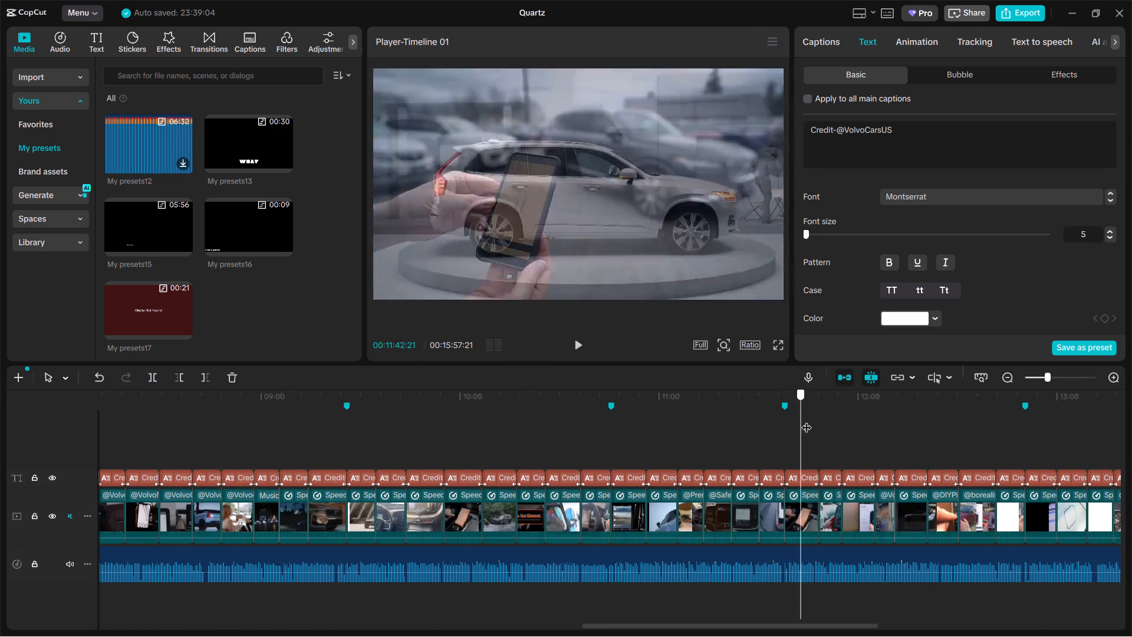
{"action": "left_click_drag", "start_coordinate": [807, 420], "coordinate": [978, 413]}
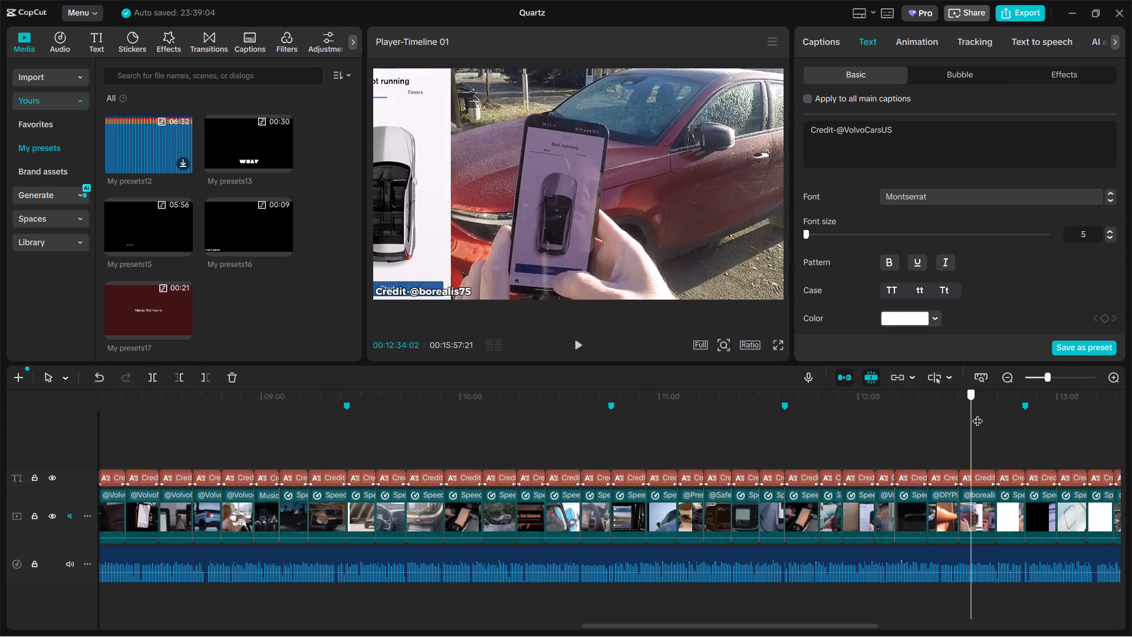
{"action": "left_click_drag", "start_coordinate": [978, 413], "coordinate": [986, 413]}
{"action": "left_click_drag", "start_coordinate": [812, 461], "coordinate": [678, 477]}
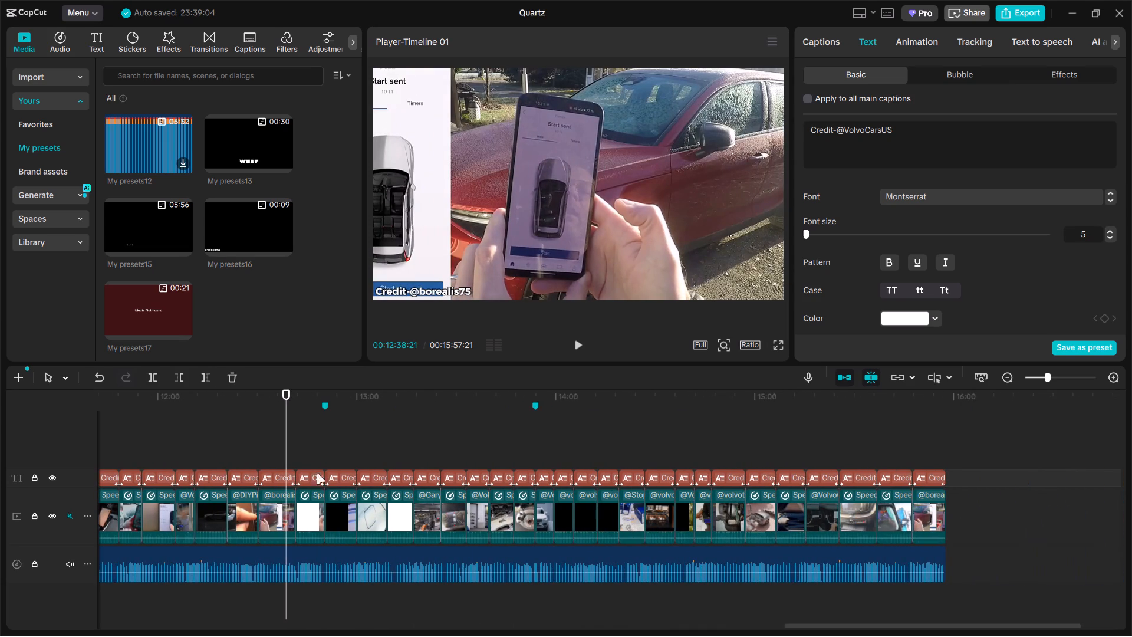
{"action": "left_click_drag", "start_coordinate": [291, 439], "coordinate": [317, 436]}
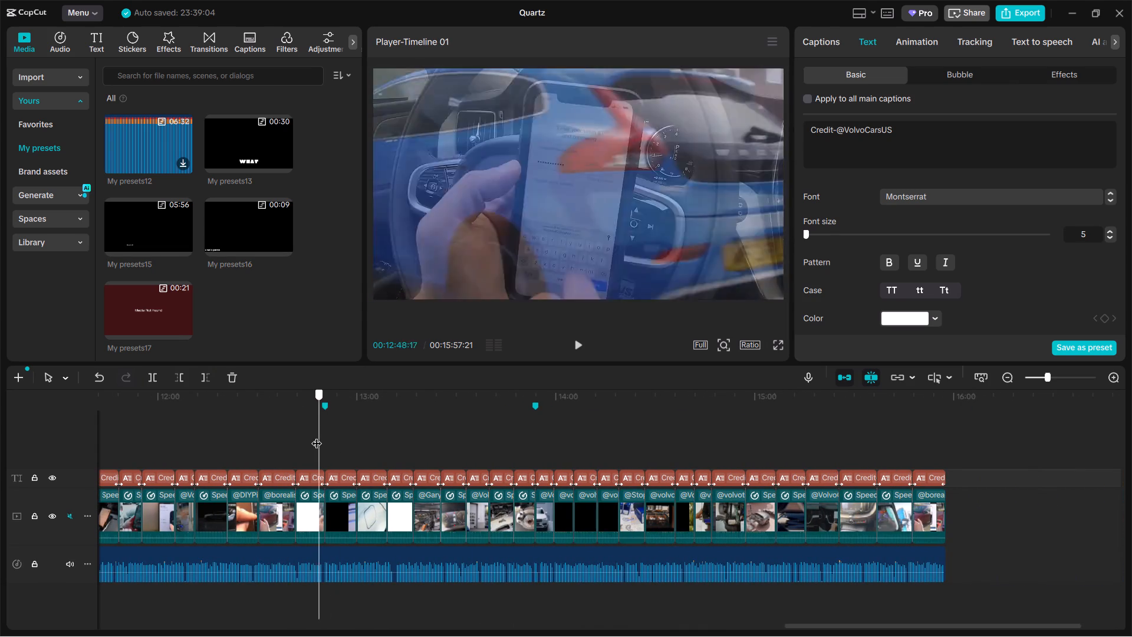
{"action": "left_click_drag", "start_coordinate": [317, 436], "coordinate": [314, 436]}
{"action": "left_click", "coordinate": [420, 297]}
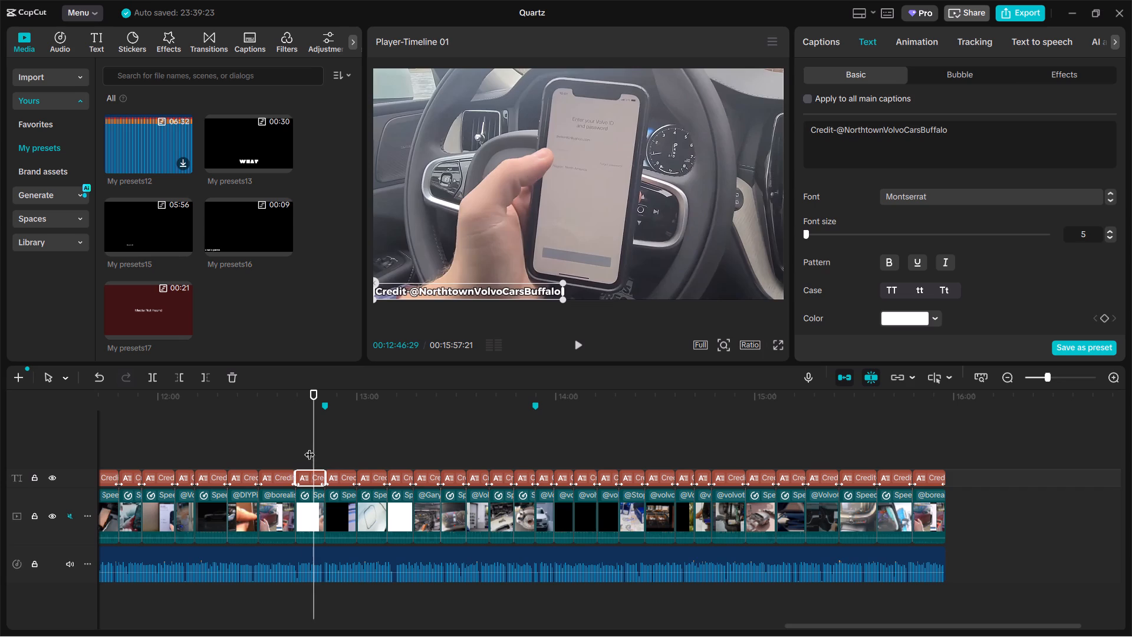
Check the placement of the remaining credits from 12:46 to the end of the timeline.
{"action": "left_click_drag", "start_coordinate": [310, 447], "coordinate": [485, 422]}
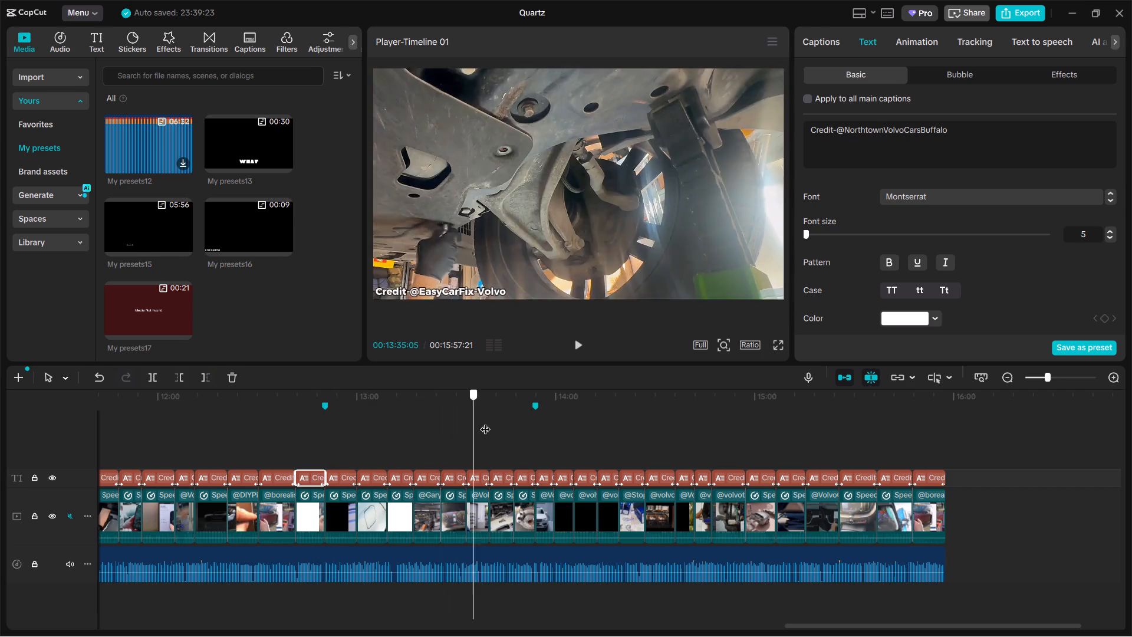
{"action": "left_click_drag", "start_coordinate": [485, 422], "coordinate": [733, 403]}
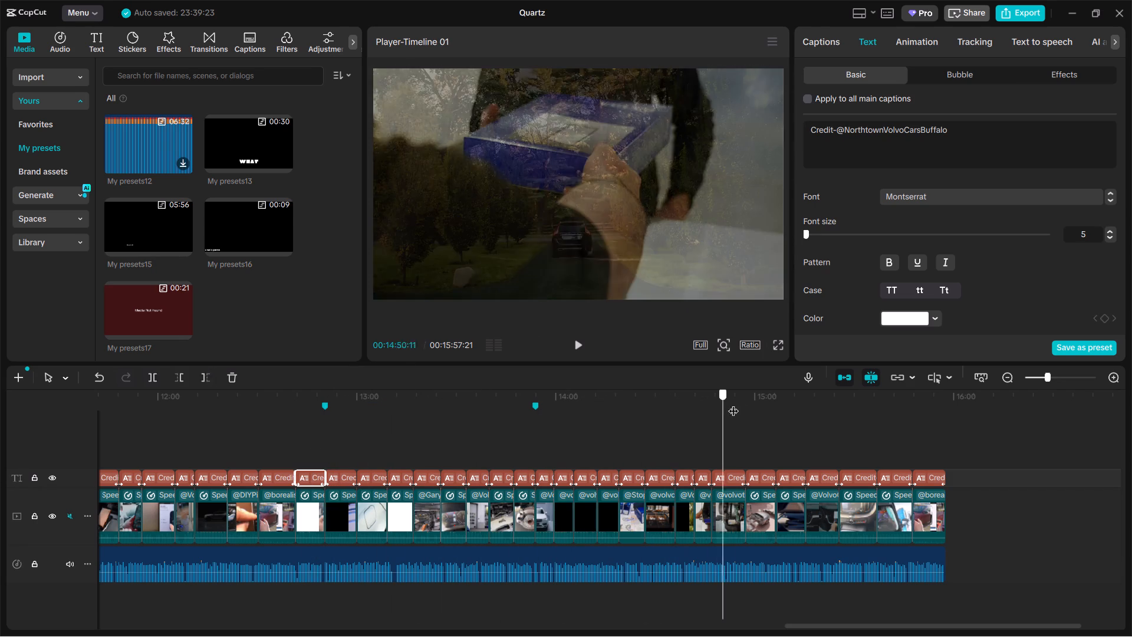
{"action": "left_click_drag", "start_coordinate": [733, 403], "coordinate": [884, 398]}
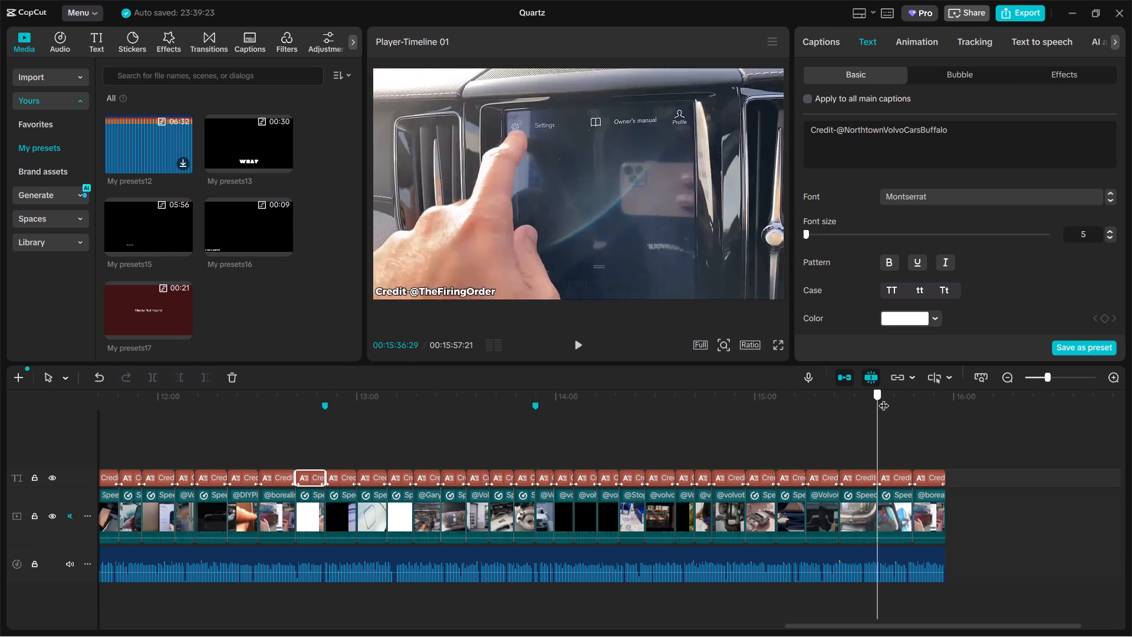
{"action": "left_click_drag", "start_coordinate": [884, 398], "coordinate": [978, 397]}
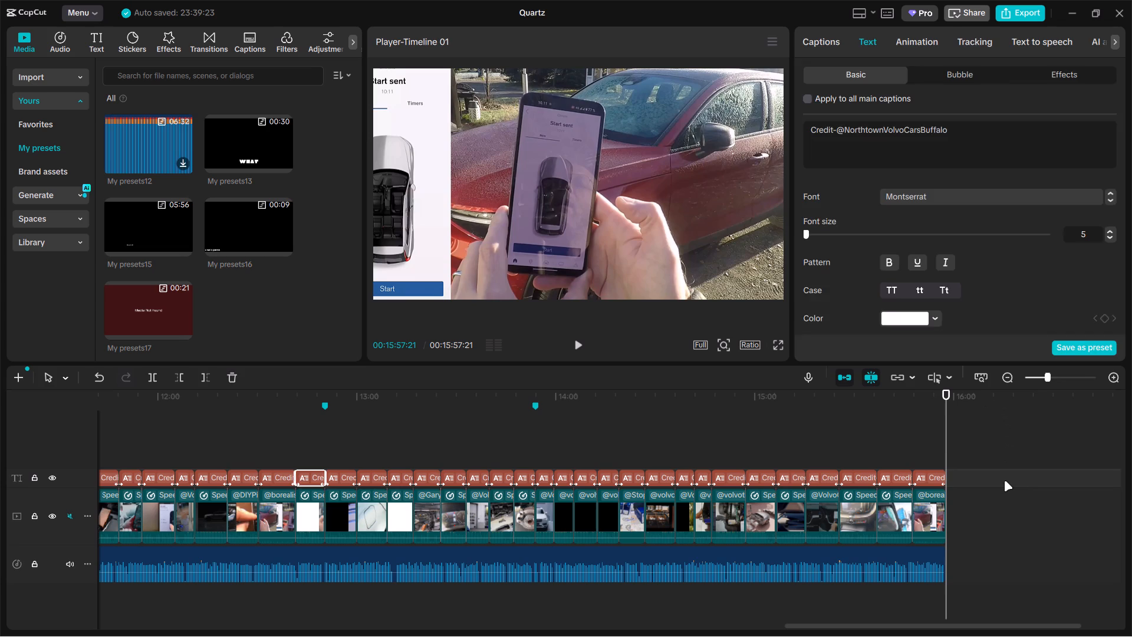
{"action": "left_click", "coordinate": [1004, 481]}
Export the video as Quartz in 1080P, H.264, mp4 at 30fps with the recommended bit rate.
{"action": "left_click", "coordinate": [1030, 11]}
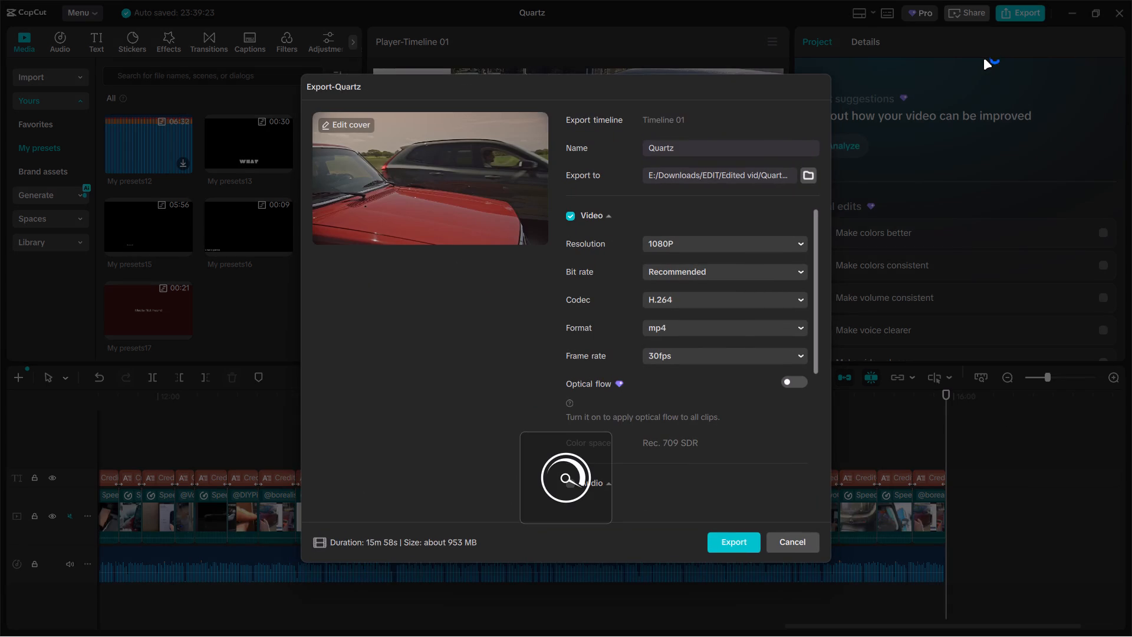
{"action": "left_click", "coordinate": [735, 542]}
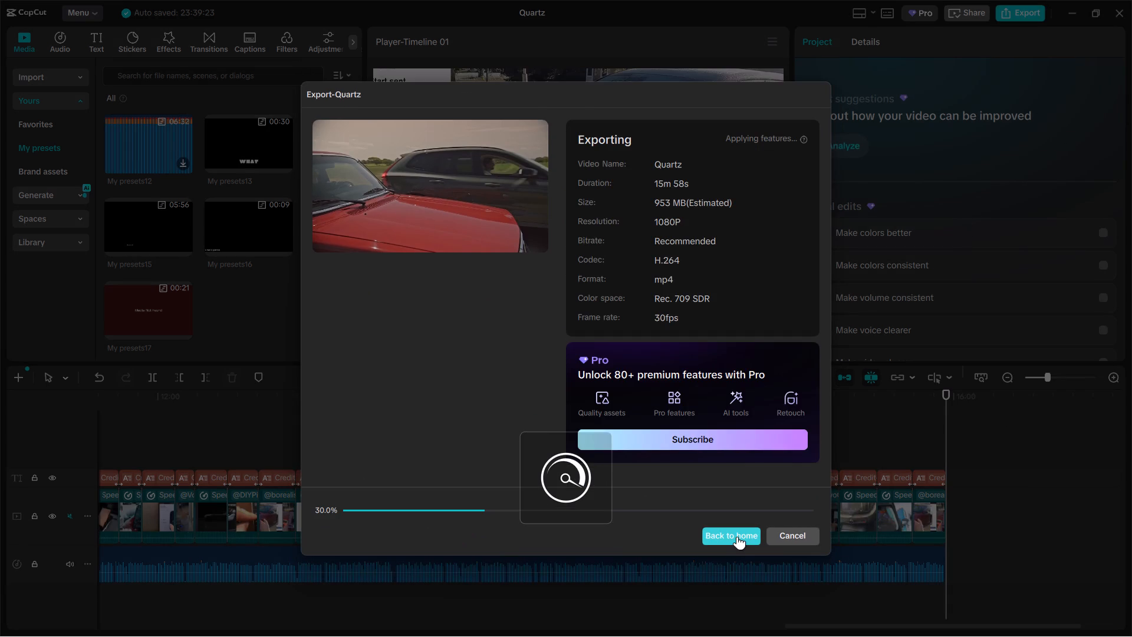
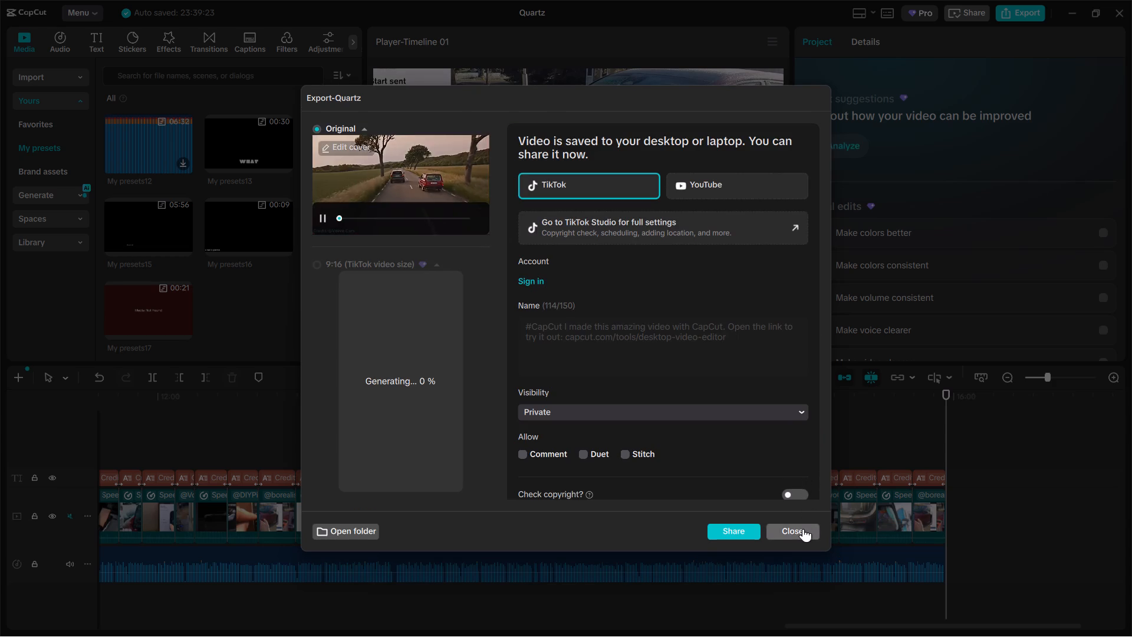
Dismiss the completed export's sharing dialog without sharing the video, and close the Quartz project window.
{"action": "left_click", "coordinate": [803, 530]}
{"action": "left_click", "coordinate": [1131, 0]}
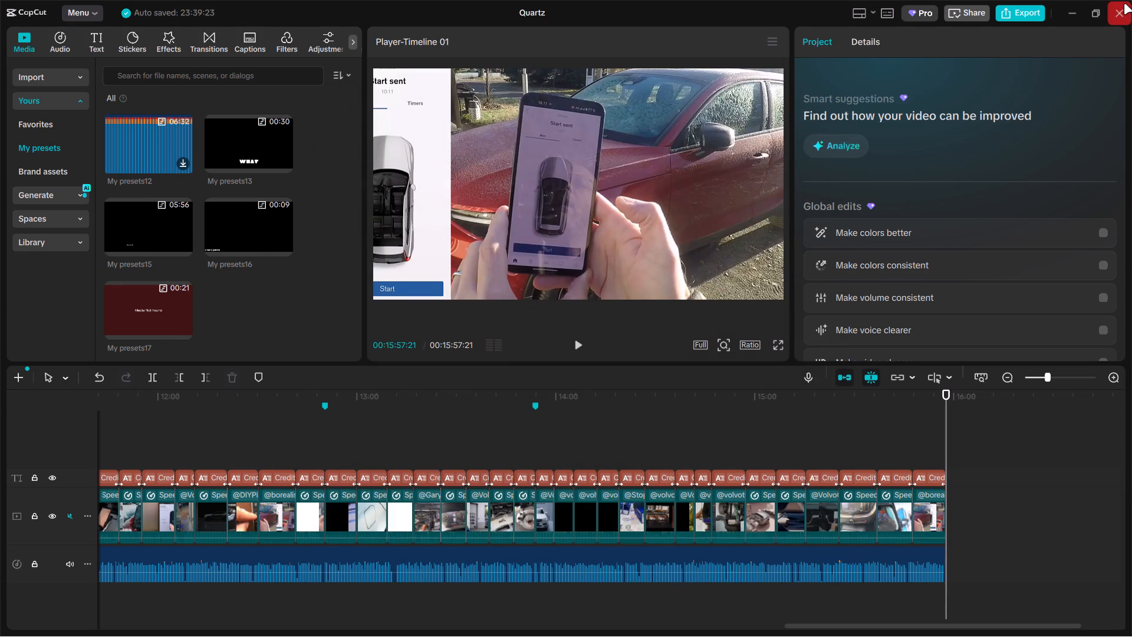
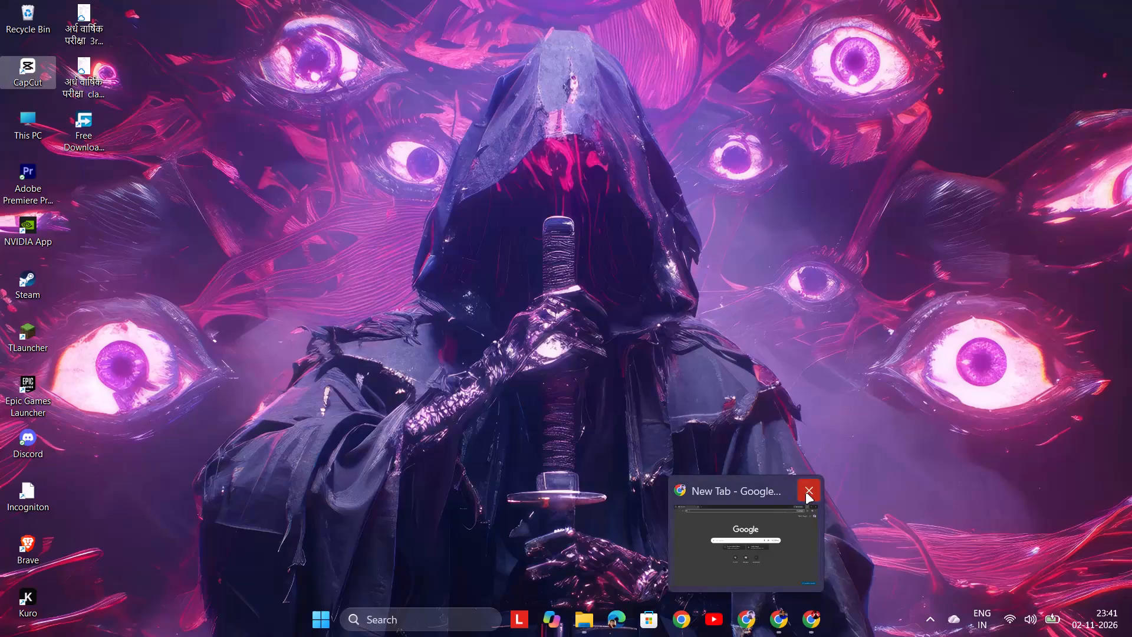
Close the leftover Chrome windows and the extra File Explorer windows.
{"action": "left_click", "coordinate": [819, 490]}
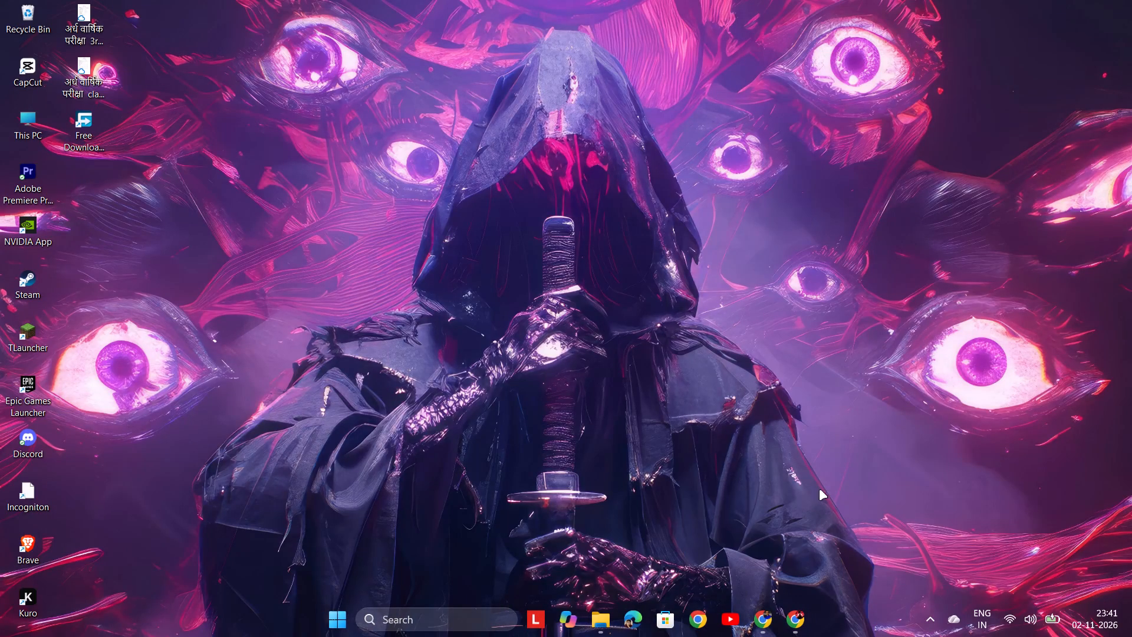
{"action": "left_click", "coordinate": [838, 490]}
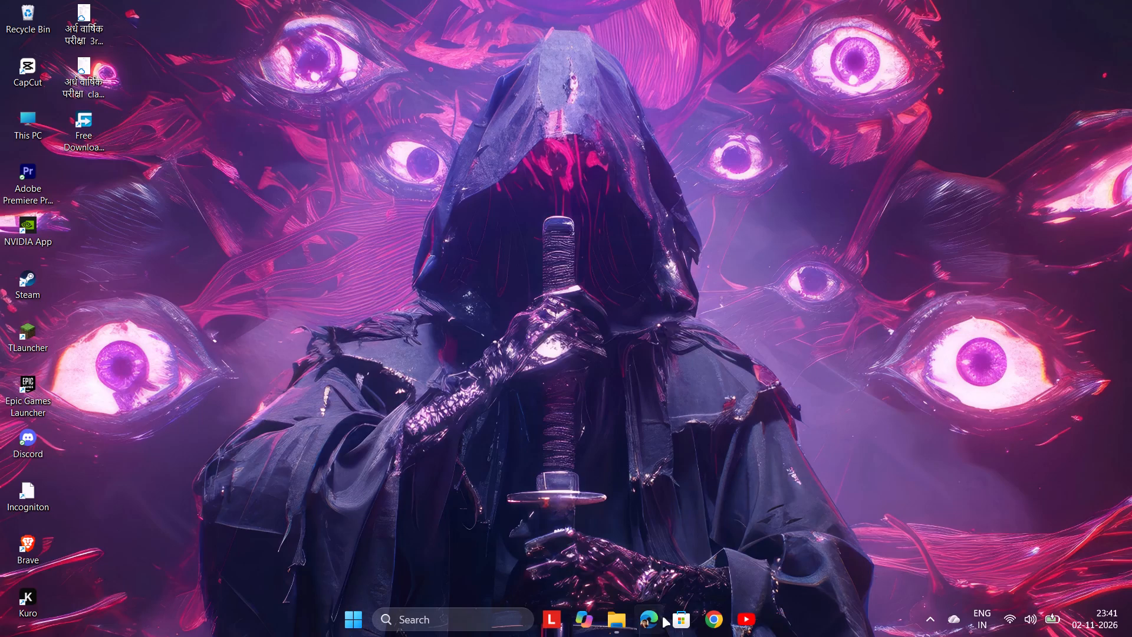
{"action": "left_click", "coordinate": [630, 556]}
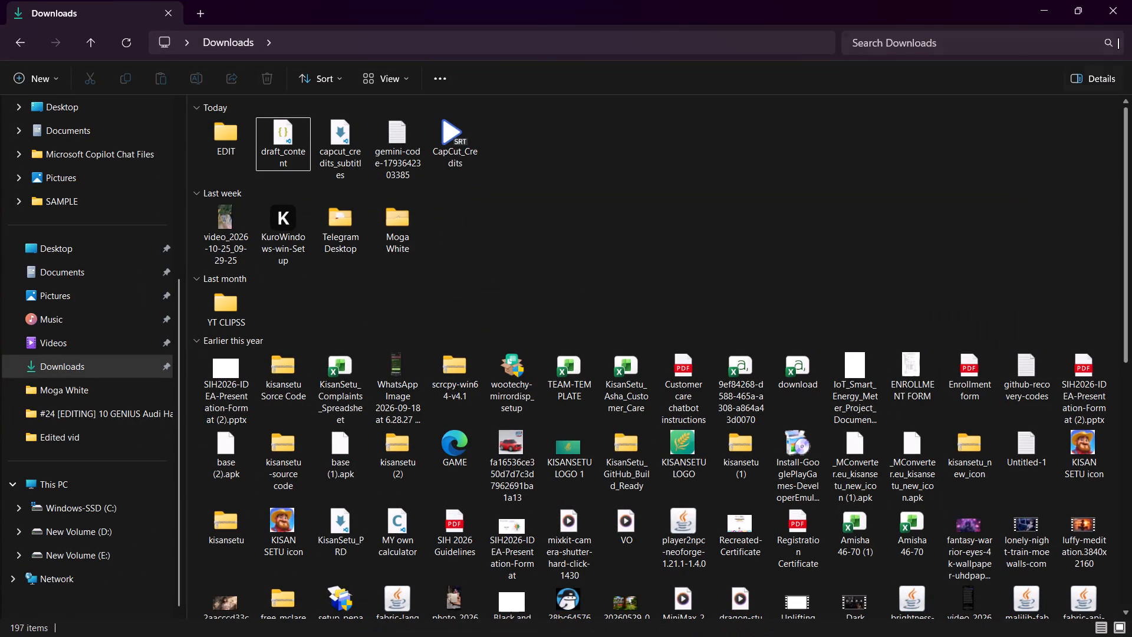
{"action": "left_click", "coordinate": [1124, 11]}
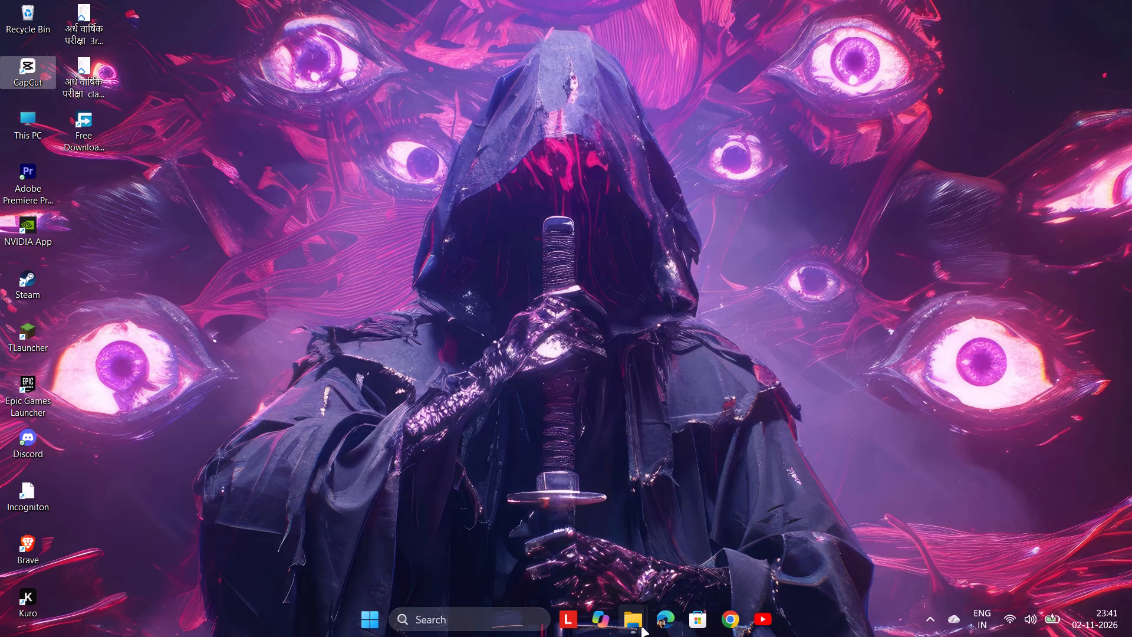
{"action": "left_click", "coordinate": [613, 485]}
Delete the draft_content, capcut_credits_subtitles, gemini-code and CapCut_Credits files from the Downloads folder.
{"action": "left_click", "coordinate": [607, 531]}
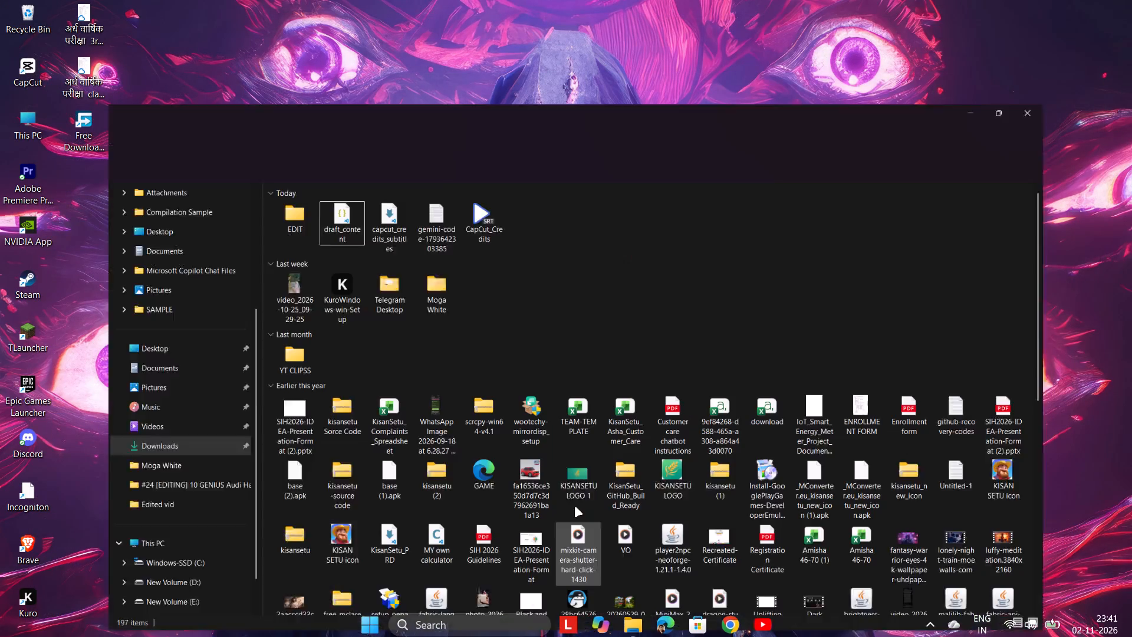
{"action": "left_click_drag", "start_coordinate": [590, 166], "coordinate": [287, 151]}
{"action": "key", "text": "Delete"}
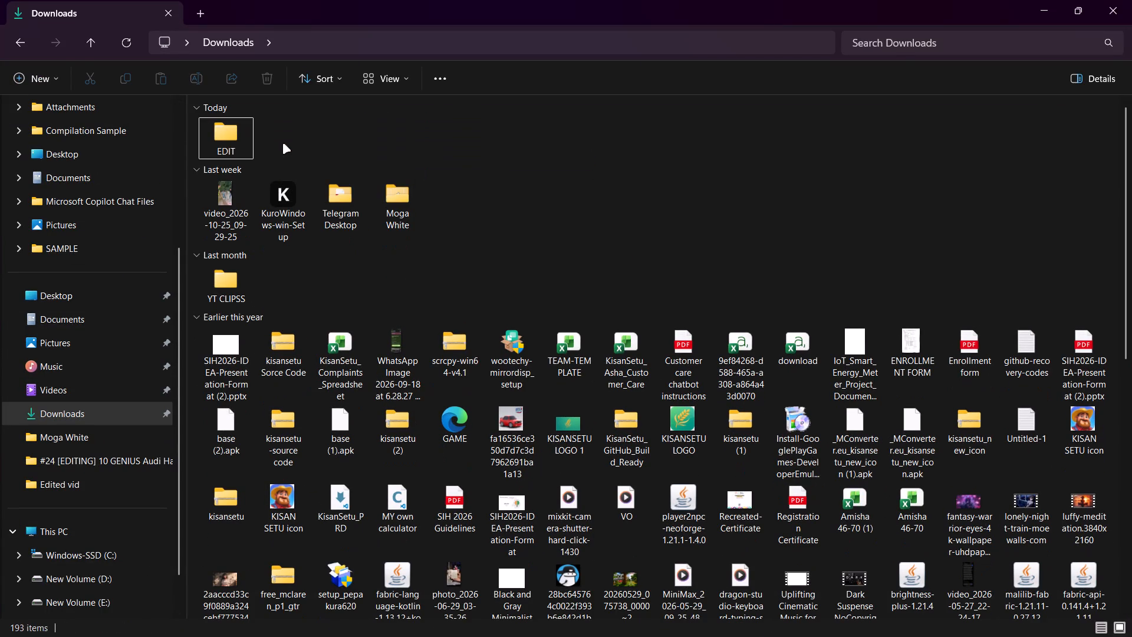
In the Edited vid folder inside EDIT, rename the exported Quartz video as Compilation Vid.
{"action": "double_click", "coordinate": [238, 129]}
{"action": "double_click", "coordinate": [238, 143]}
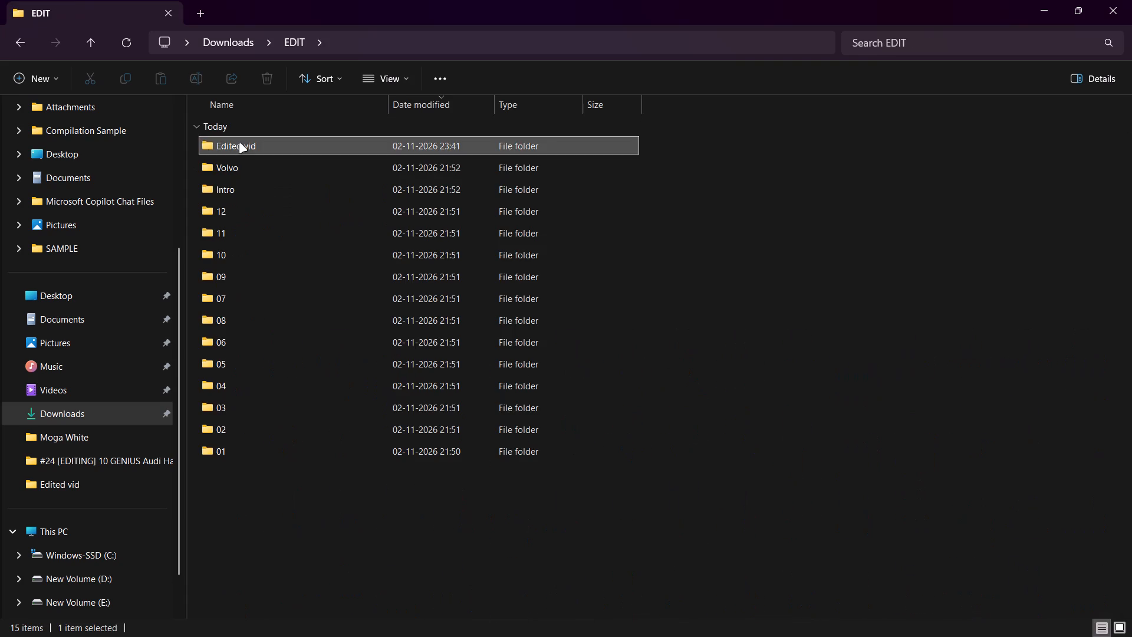
{"action": "left_click", "coordinate": [252, 144]}
{"action": "left_click", "coordinate": [229, 149]}
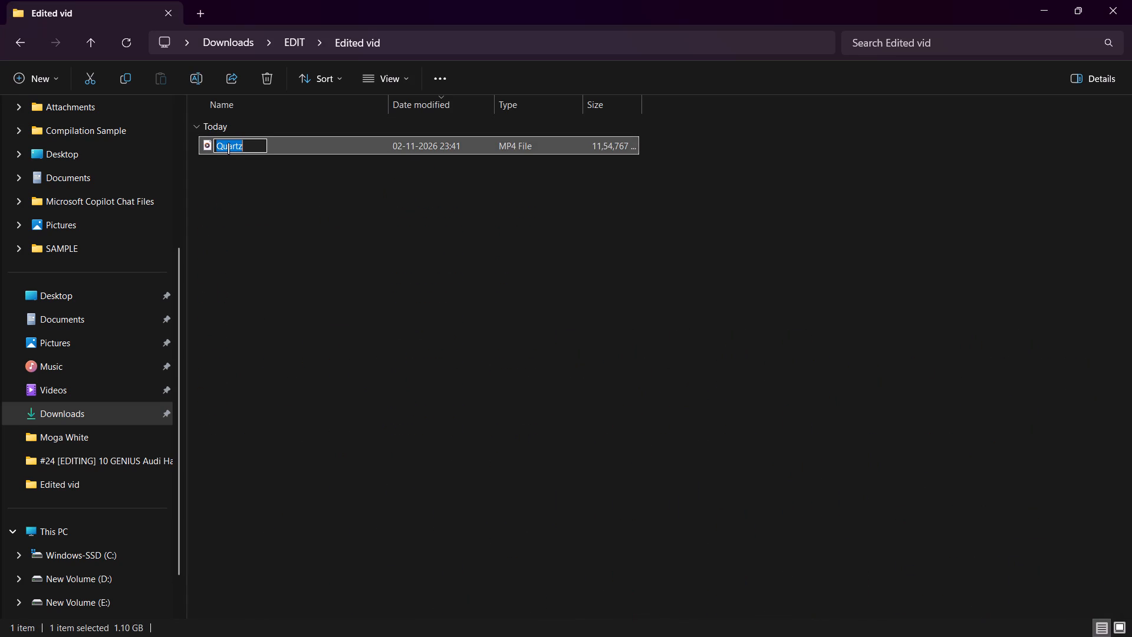
{"action": "type", "text": "ompilation"}
{"action": "key", "text": "space"}
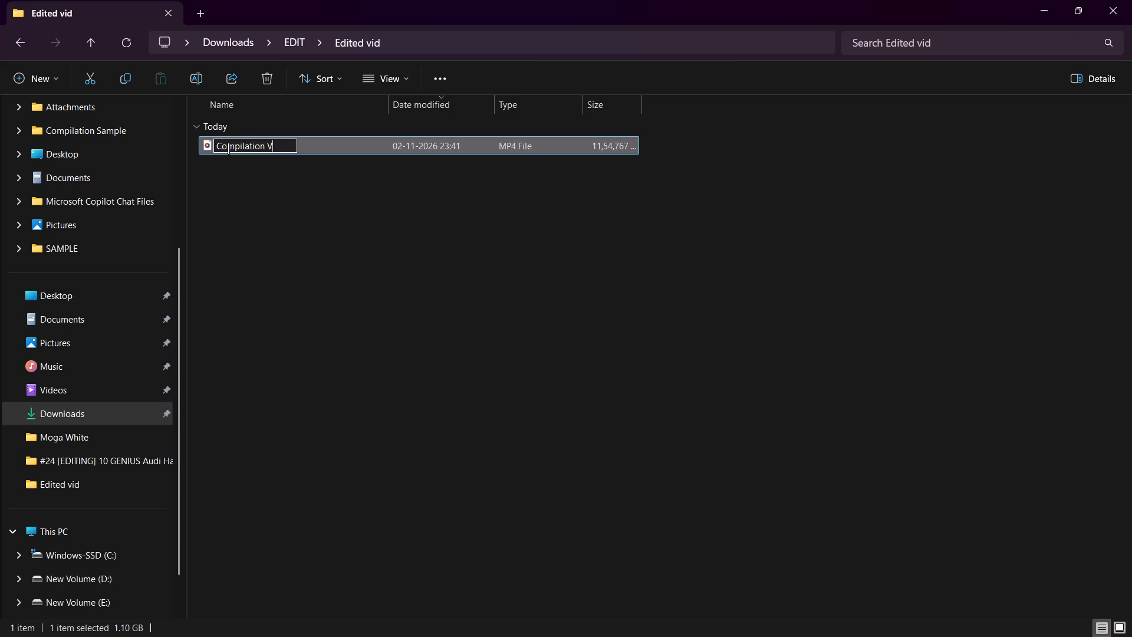
{"action": "type", "text": "id"}
{"action": "key", "text": "Return"}
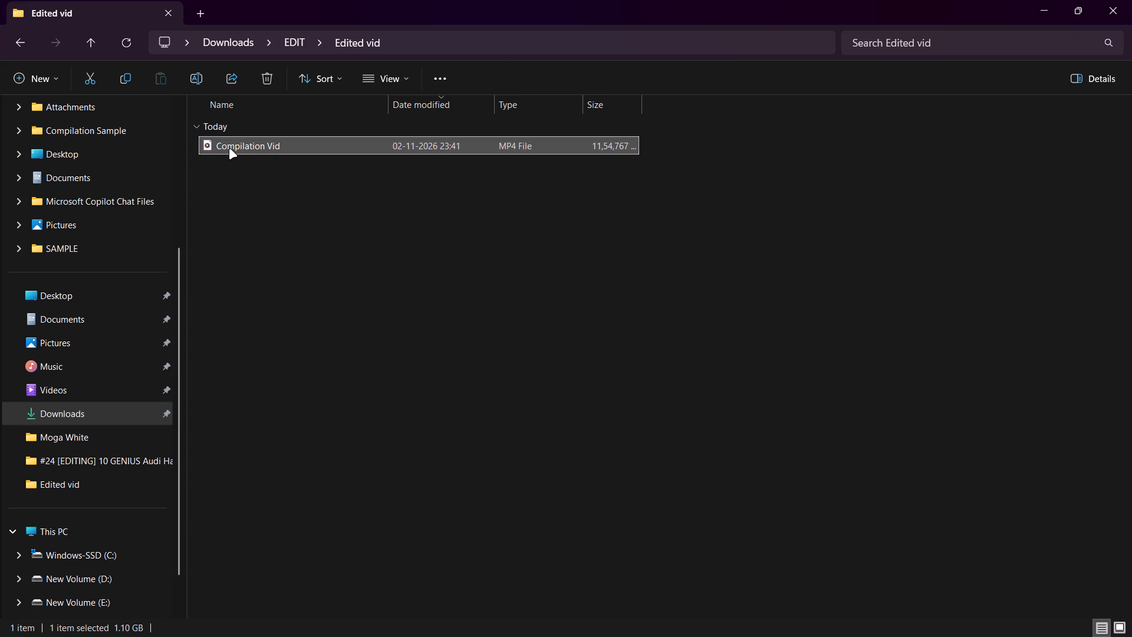
Cut the Compilation Vid file and open the OneDrive folder #07 [VO REQ] 12 MORE Insane Perks.
{"action": "right_click", "coordinate": [248, 145]}
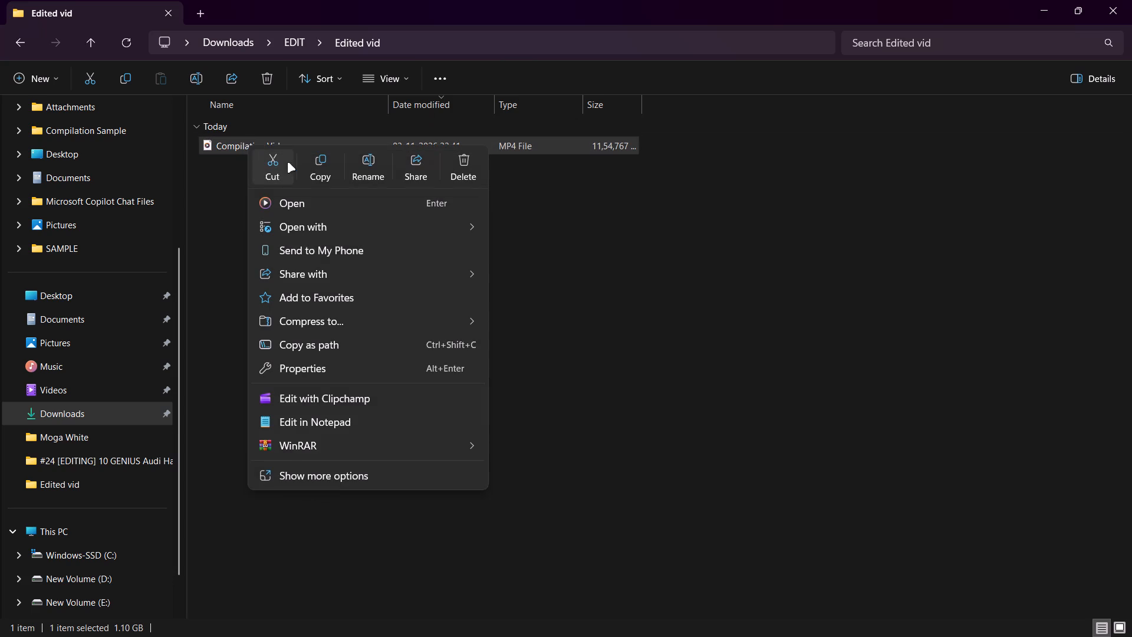
{"action": "left_click", "coordinate": [278, 163]}
{"action": "scroll", "coordinate": [41, 180], "scroll_direction": "up", "scroll_amount": 3}
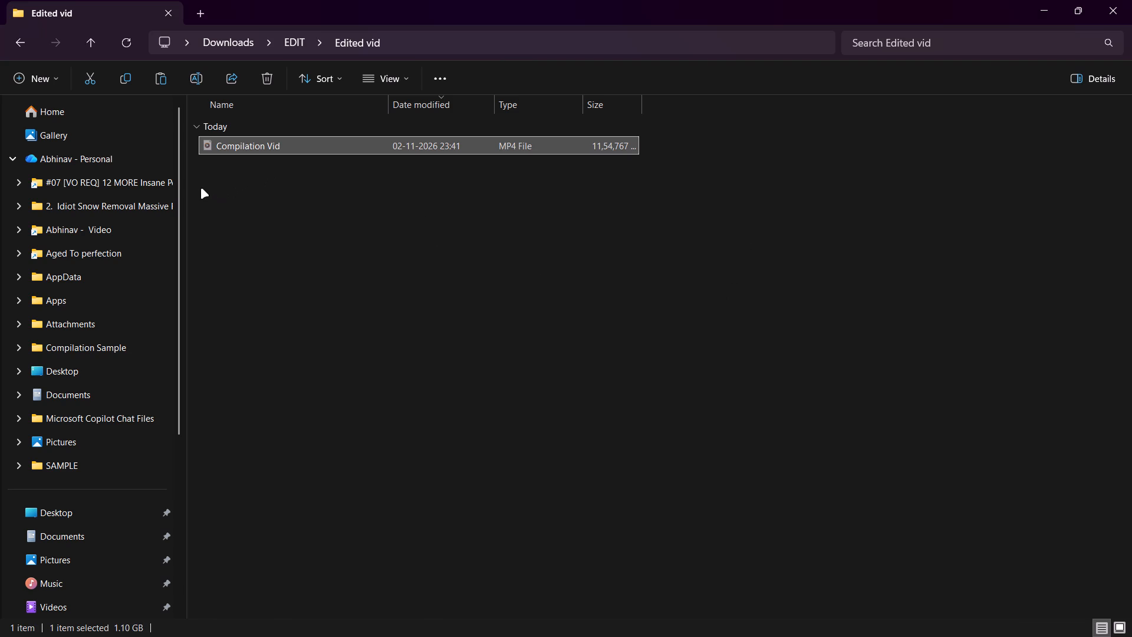
{"action": "left_click", "coordinate": [85, 178]}
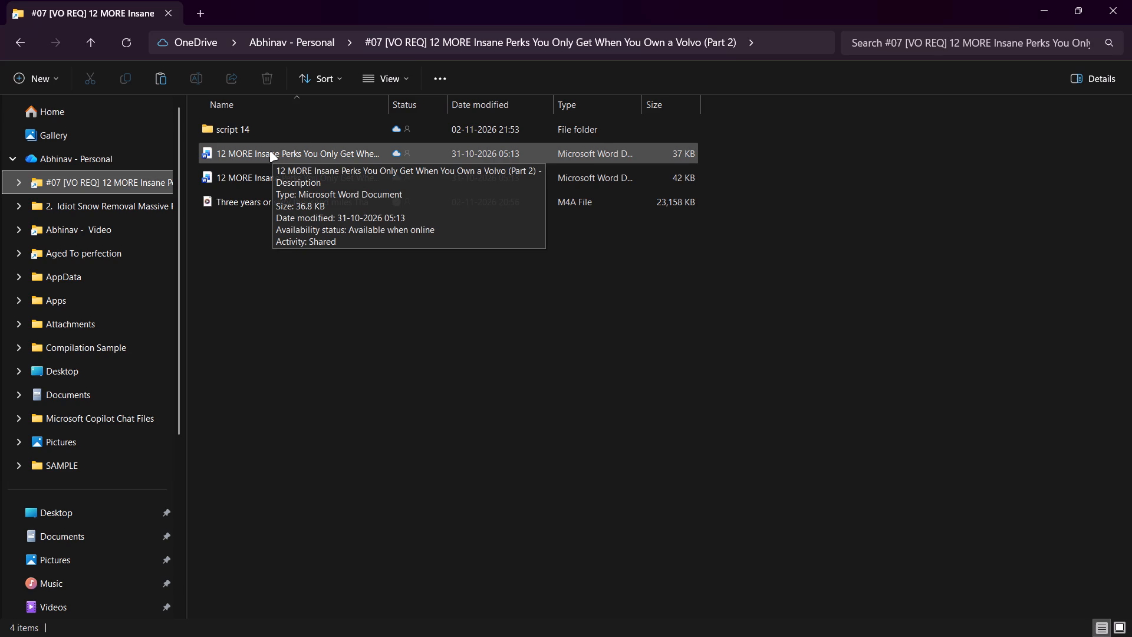
Create a new folder named Clips in the #07 Volvo project folder.
{"action": "right_click", "coordinate": [263, 303]}
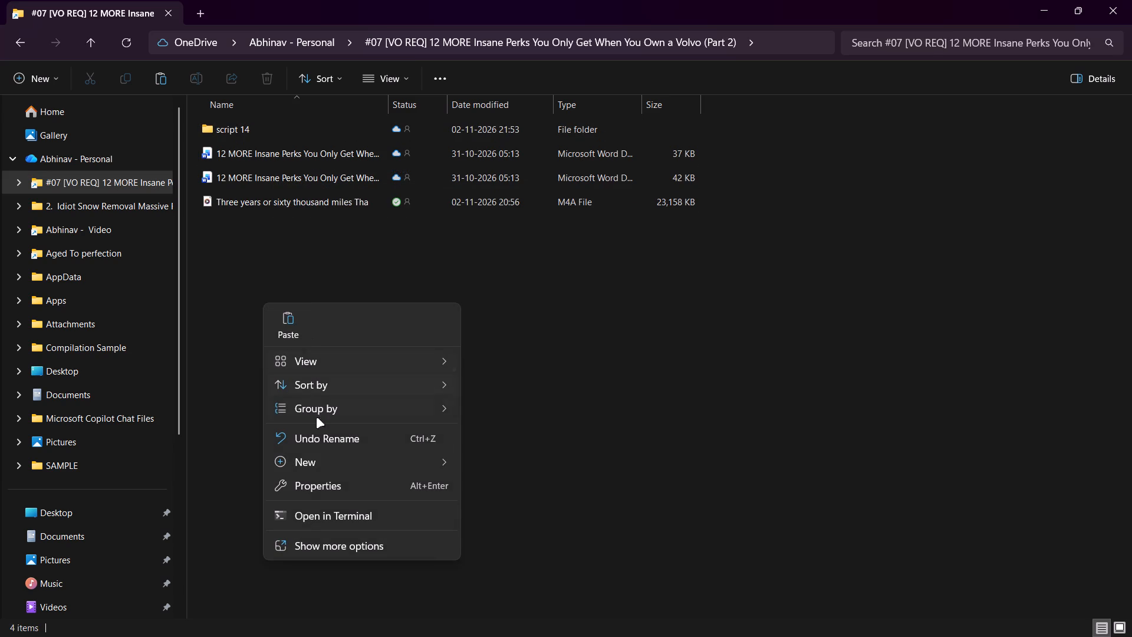
{"action": "left_click", "coordinate": [495, 239]}
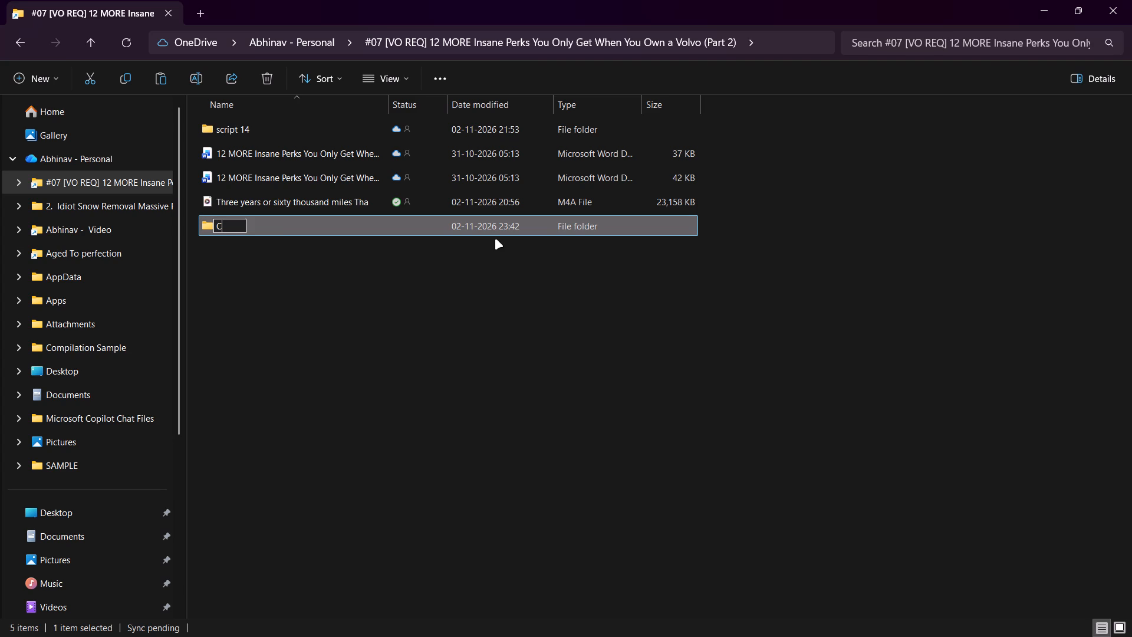
{"action": "type", "text": "lips"}
{"action": "key", "text": "Return"}
Paste the Compilation Vid file into the Clips folder.
{"action": "left_click", "coordinate": [256, 124]}
{"action": "left_click", "coordinate": [265, 124]}
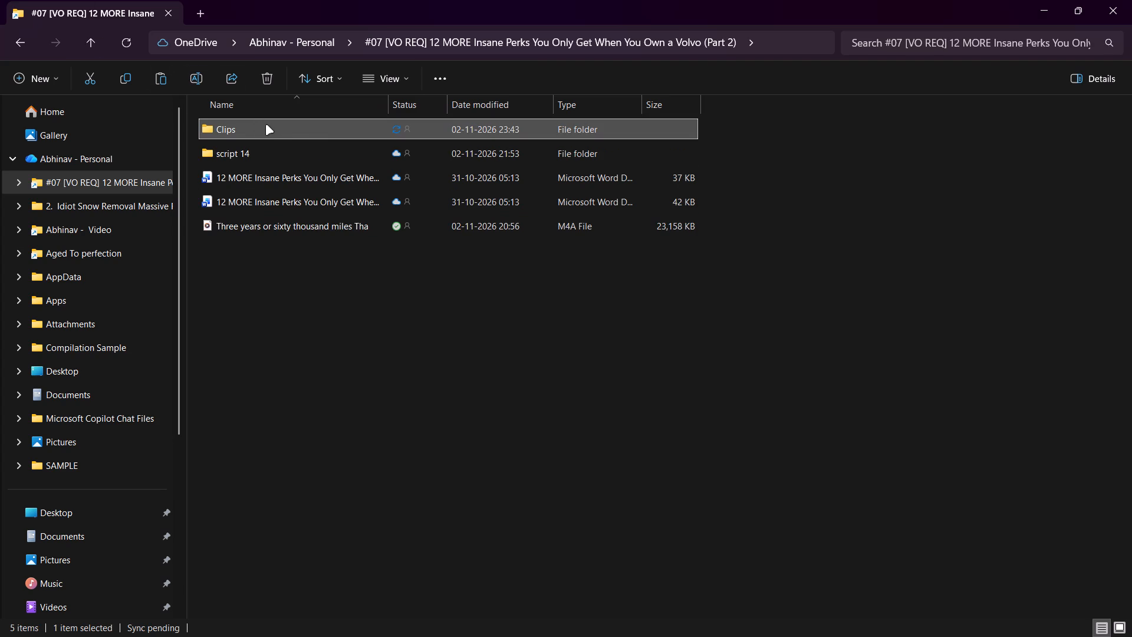
{"action": "double_click", "coordinate": [265, 124]}
{"action": "double_click", "coordinate": [265, 124]}
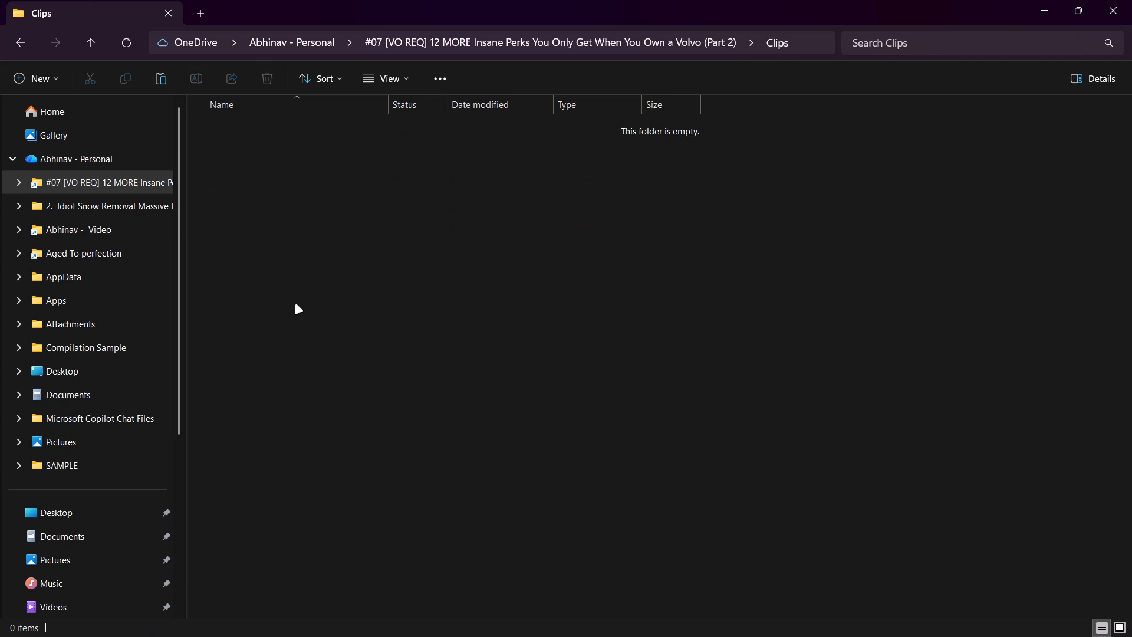
{"action": "key", "text": "ctrl+v"}
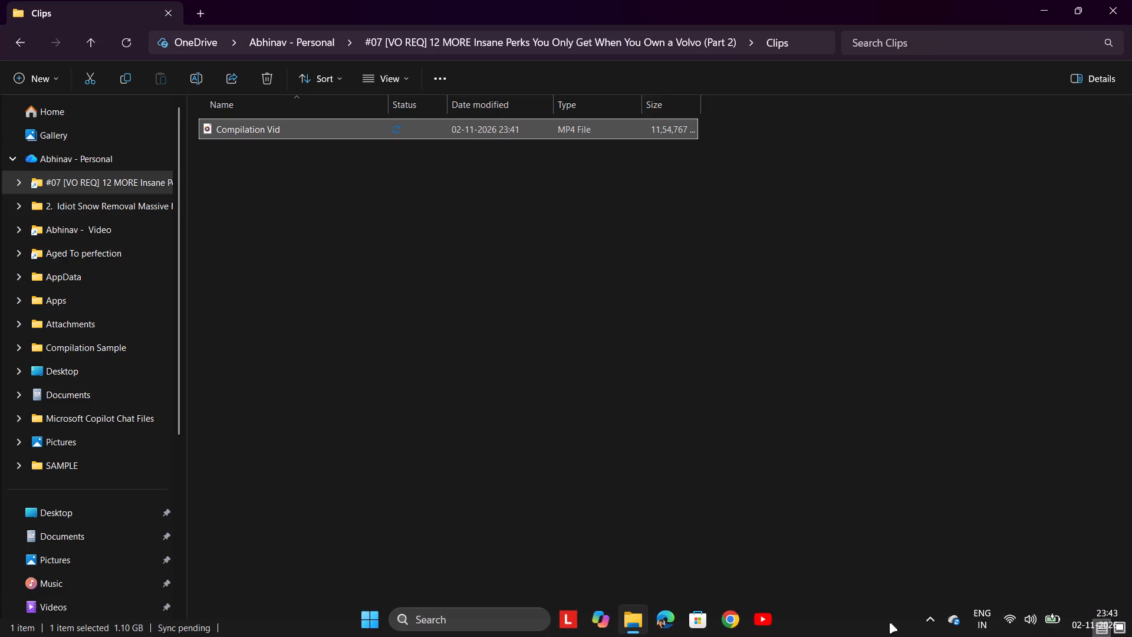
Open Pinterest in Chrome under the Abhinav profile, dismissing the extension notice and closing the other Chrome window.
{"action": "left_click", "coordinate": [725, 620]}
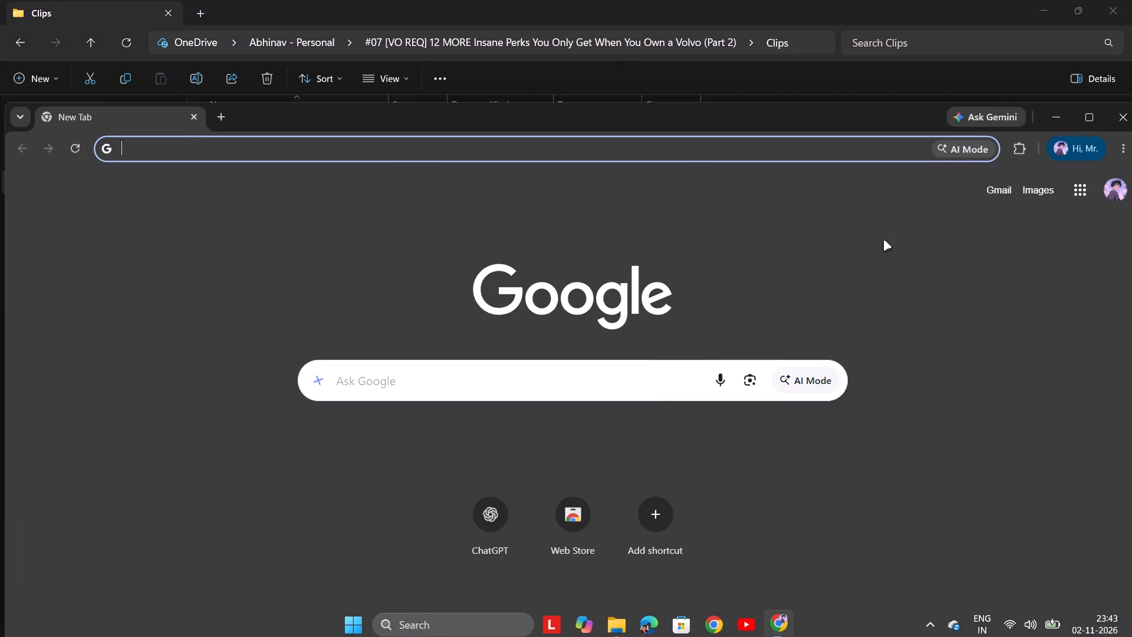
{"action": "left_click", "coordinate": [1097, 123]}
{"action": "left_click", "coordinate": [1076, 48]}
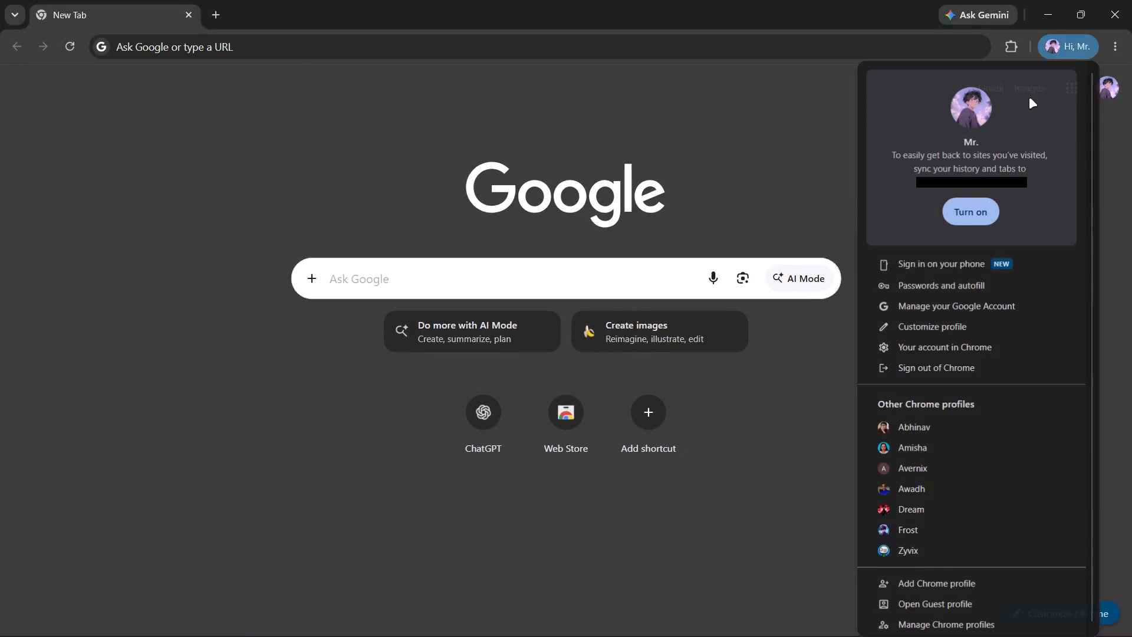
{"action": "left_click", "coordinate": [901, 434]}
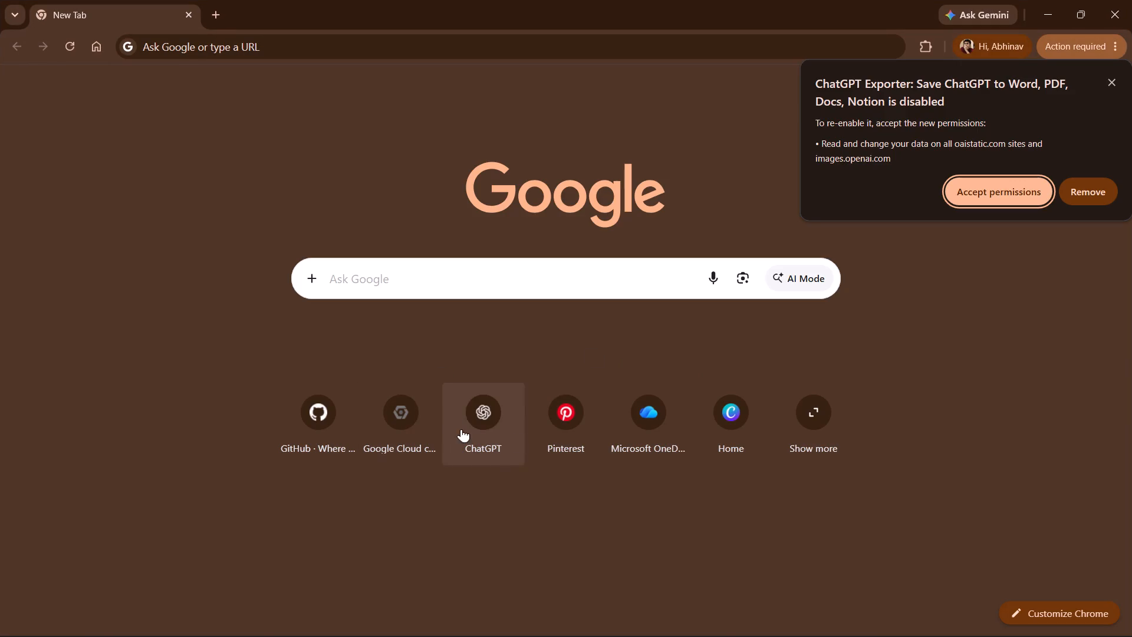
{"action": "left_click", "coordinate": [578, 420]}
{"action": "left_click", "coordinate": [1108, 82]}
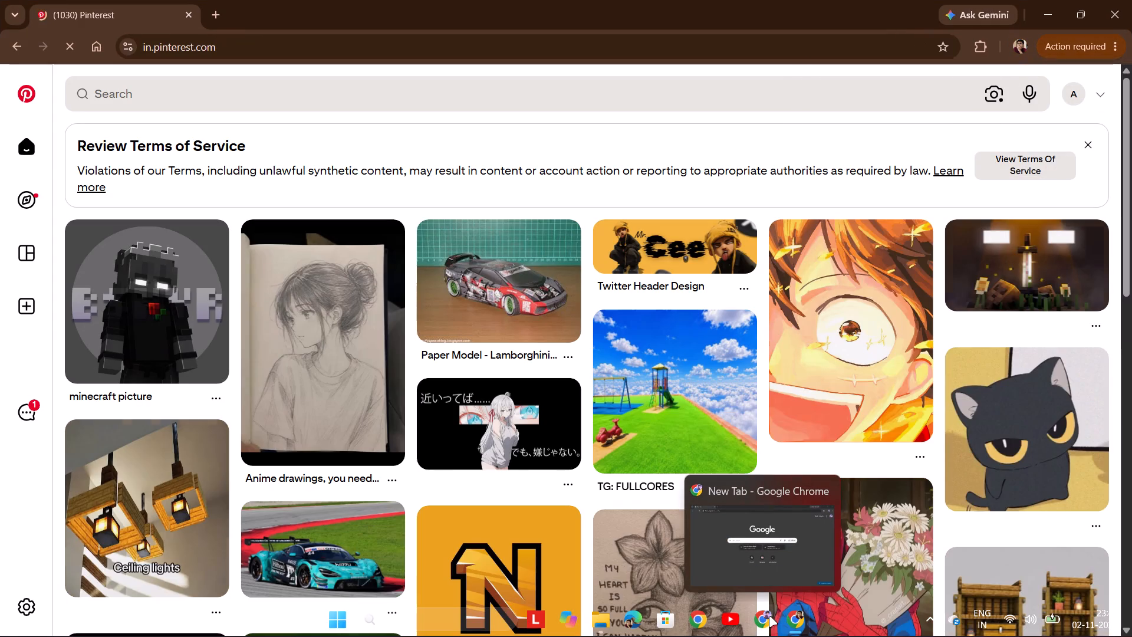
{"action": "left_click", "coordinate": [826, 488]}
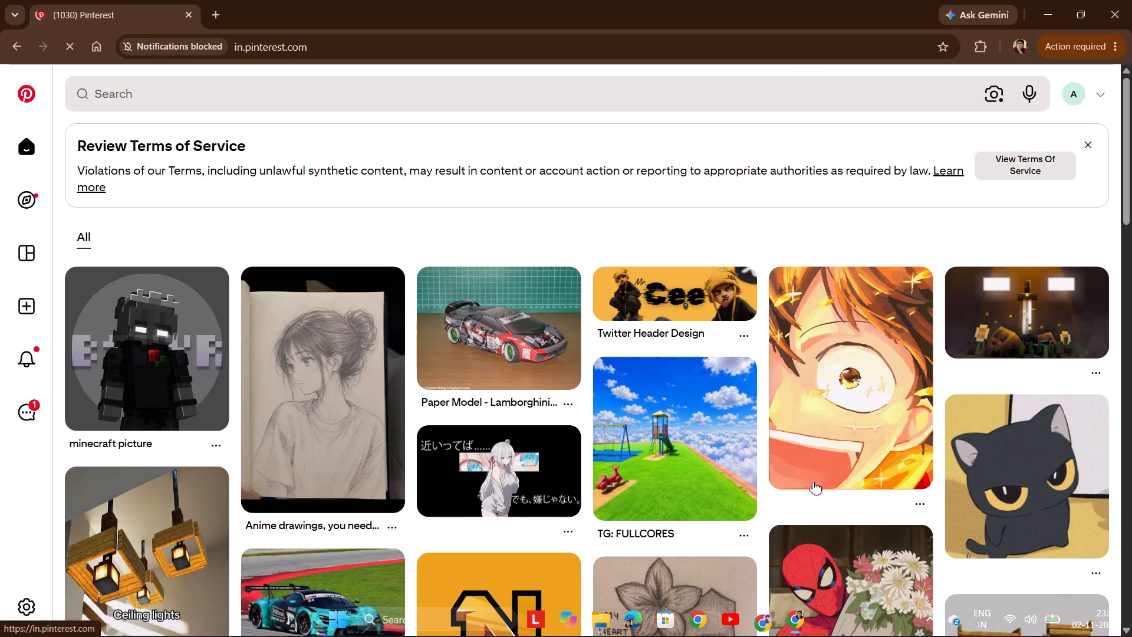
Browse the Pinterest home feed and open the pin showing two robot characters in a purple-lit room.
{"action": "scroll", "coordinate": [466, 442], "scroll_direction": "down", "scroll_amount": 4}
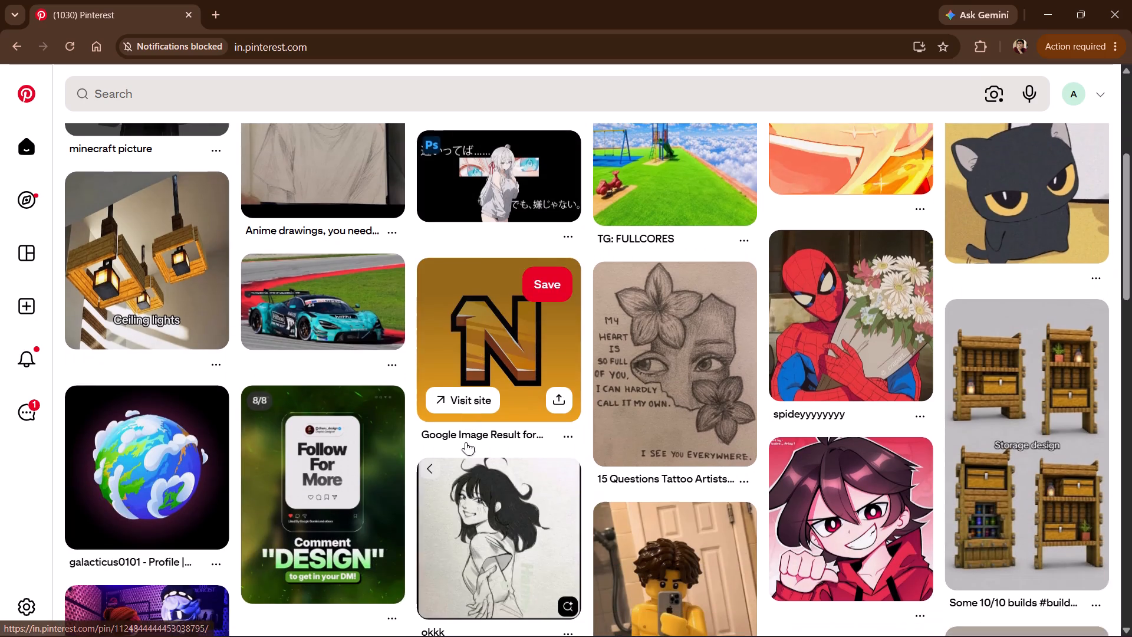
{"action": "scroll", "coordinate": [466, 442], "scroll_direction": "down", "scroll_amount": 3}
{"action": "scroll", "coordinate": [413, 415], "scroll_direction": "up", "scroll_amount": 3}
{"action": "scroll", "coordinate": [262, 382], "scroll_direction": "down", "scroll_amount": 2}
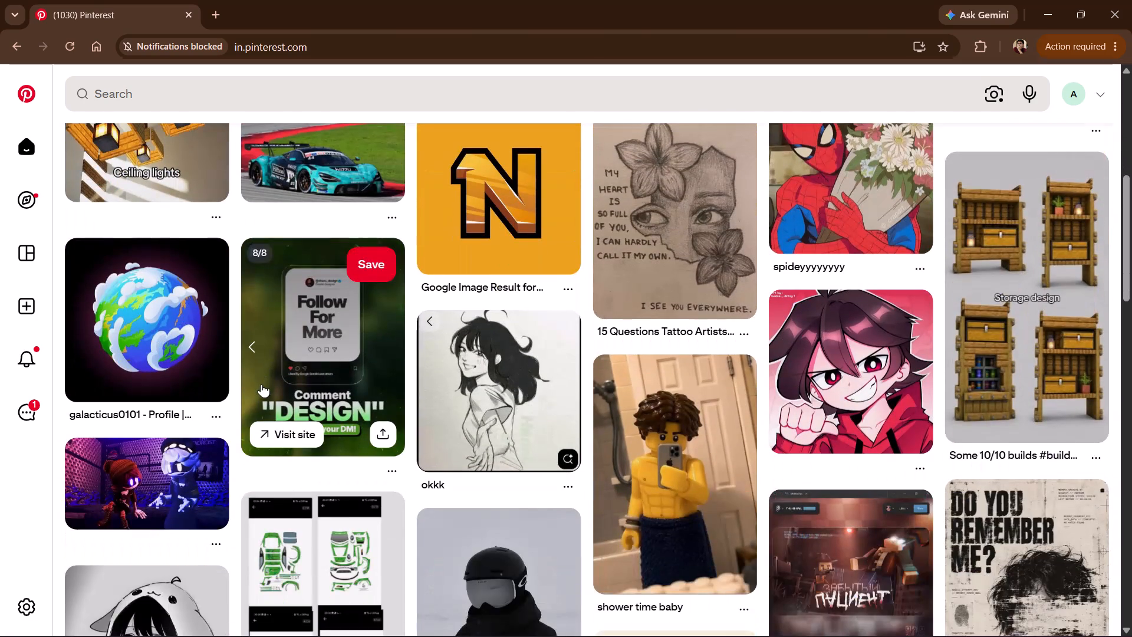
{"action": "scroll", "coordinate": [230, 349], "scroll_direction": "up", "scroll_amount": 3}
{"action": "scroll", "coordinate": [145, 366], "scroll_direction": "down", "scroll_amount": 3}
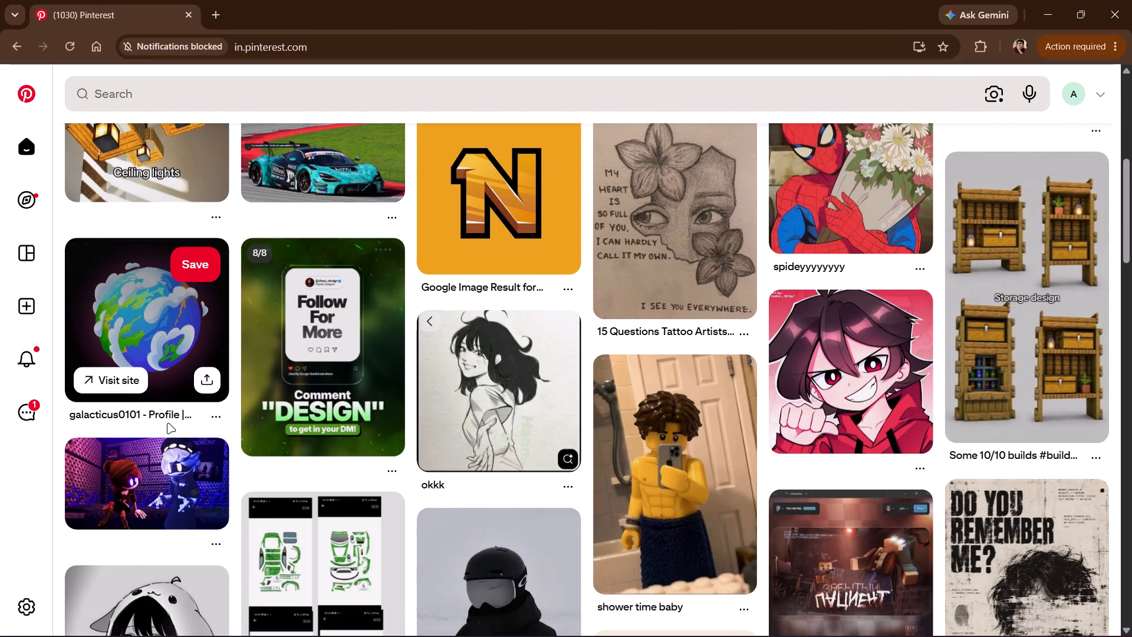
{"action": "left_click", "coordinate": [151, 462]}
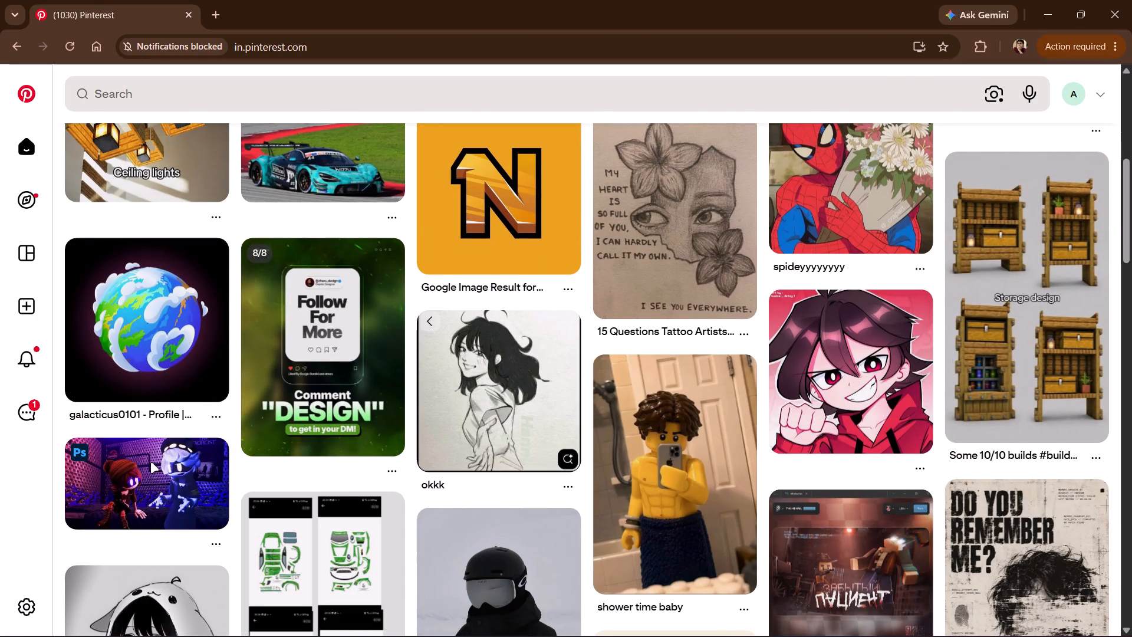
{"action": "left_click", "coordinate": [123, 480]}
Check the video's upload progress in OneDrive and return to the Pinterest pin.
{"action": "left_click", "coordinate": [953, 625]}
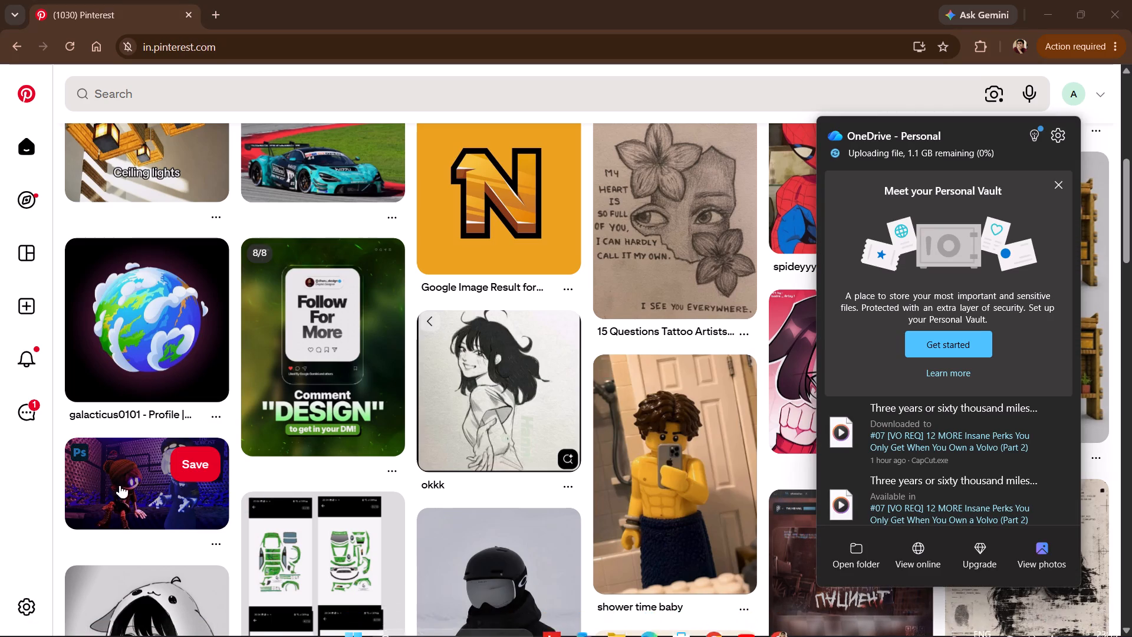
{"action": "double_click", "coordinate": [120, 485]}
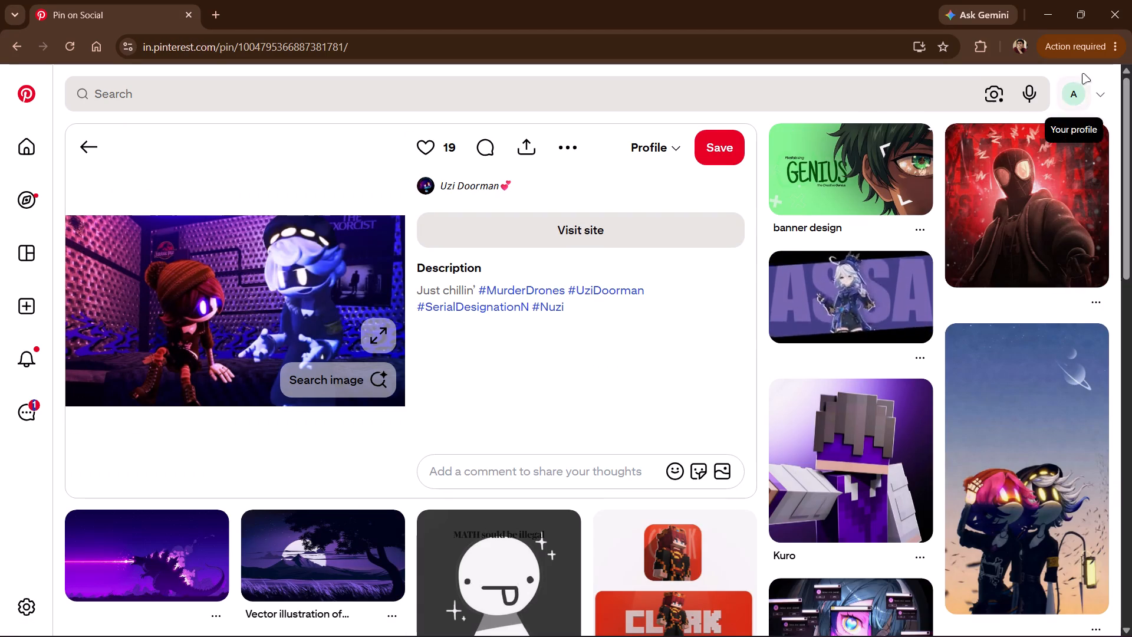
Open the Pinterest profile's saved ideas and look through the unorganized saved pins.
{"action": "left_click", "coordinate": [1074, 90]}
{"action": "scroll", "coordinate": [473, 379], "scroll_direction": "down", "scroll_amount": 6}
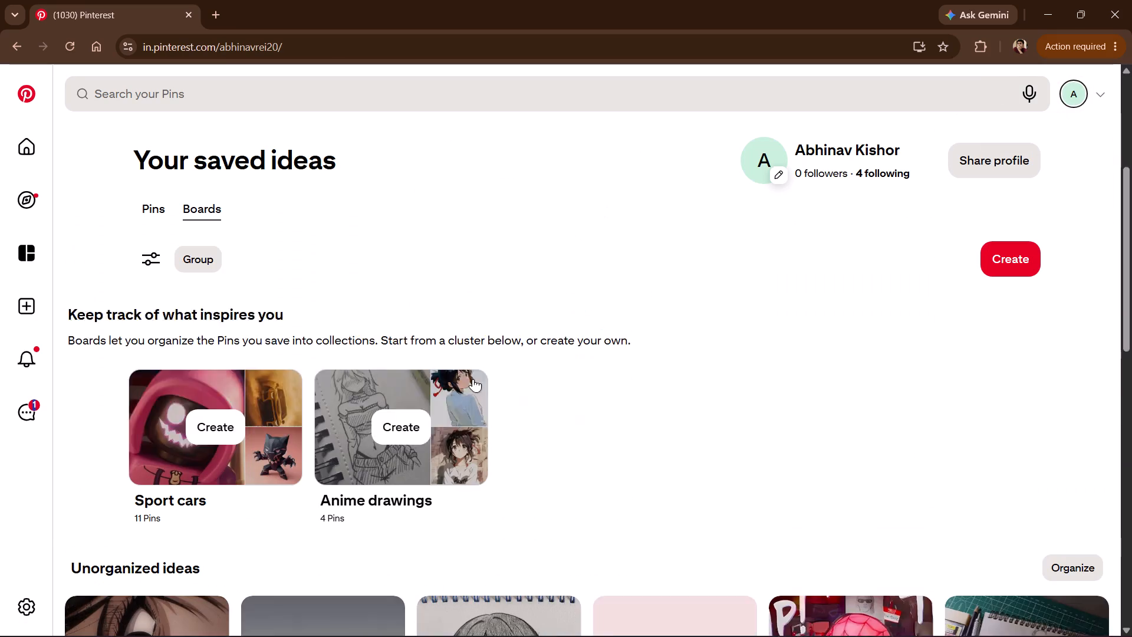
{"action": "scroll", "coordinate": [473, 379], "scroll_direction": "up", "scroll_amount": 1}
{"action": "scroll", "coordinate": [473, 379], "scroll_direction": "down", "scroll_amount": 4}
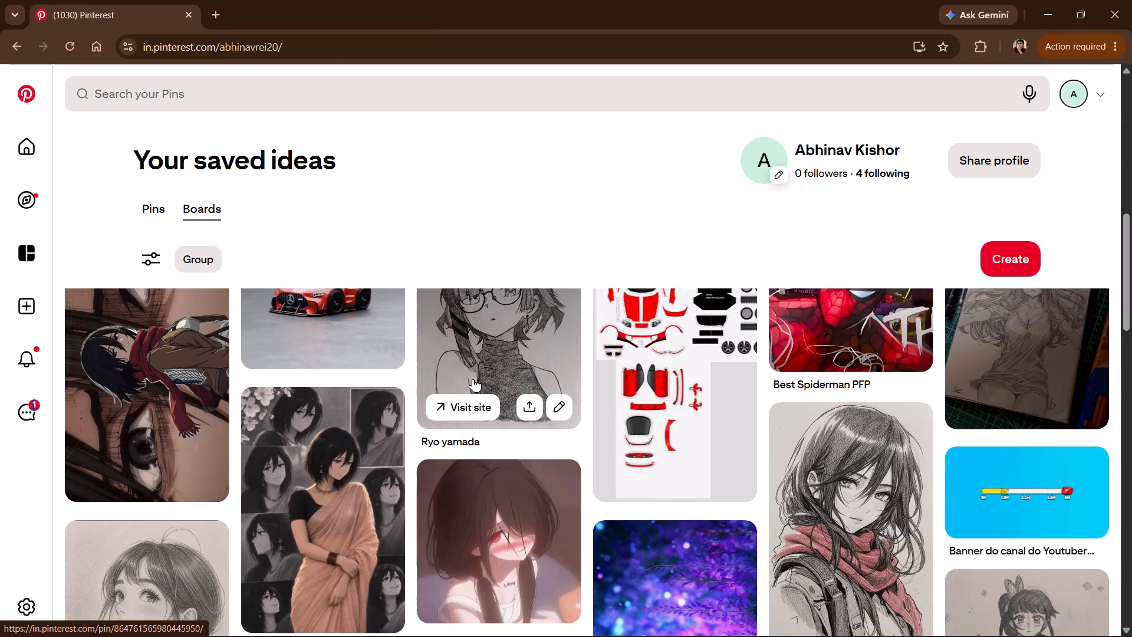
{"action": "scroll", "coordinate": [473, 379], "scroll_direction": "down", "scroll_amount": 4}
{"action": "scroll", "coordinate": [473, 379], "scroll_direction": "up", "scroll_amount": 2}
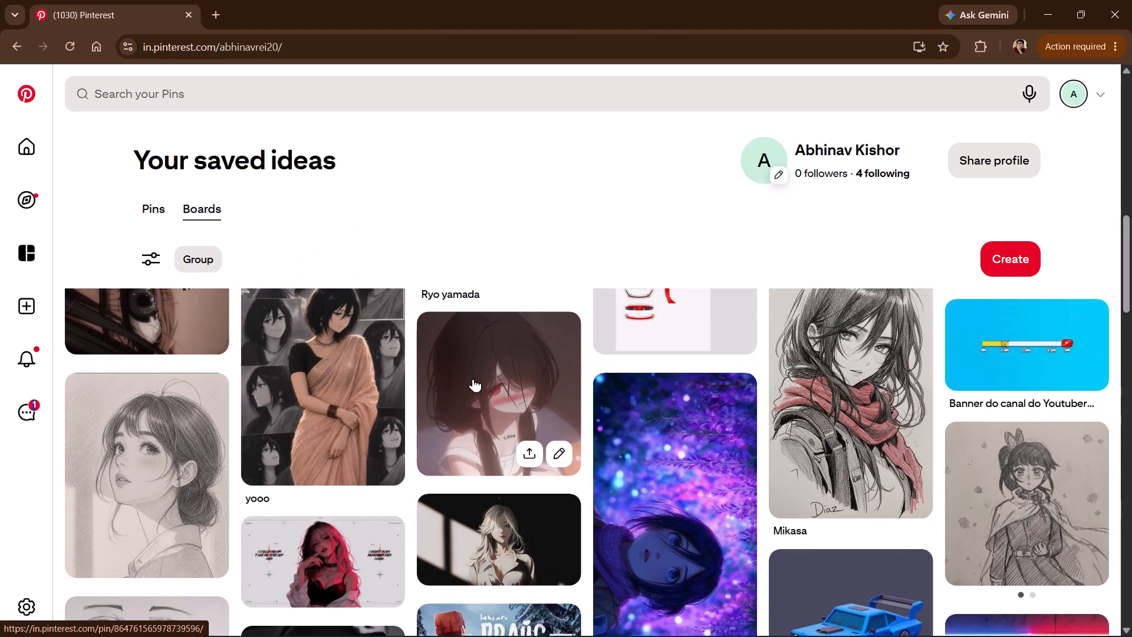
{"action": "scroll", "coordinate": [473, 379], "scroll_direction": "down", "scroll_amount": 3}
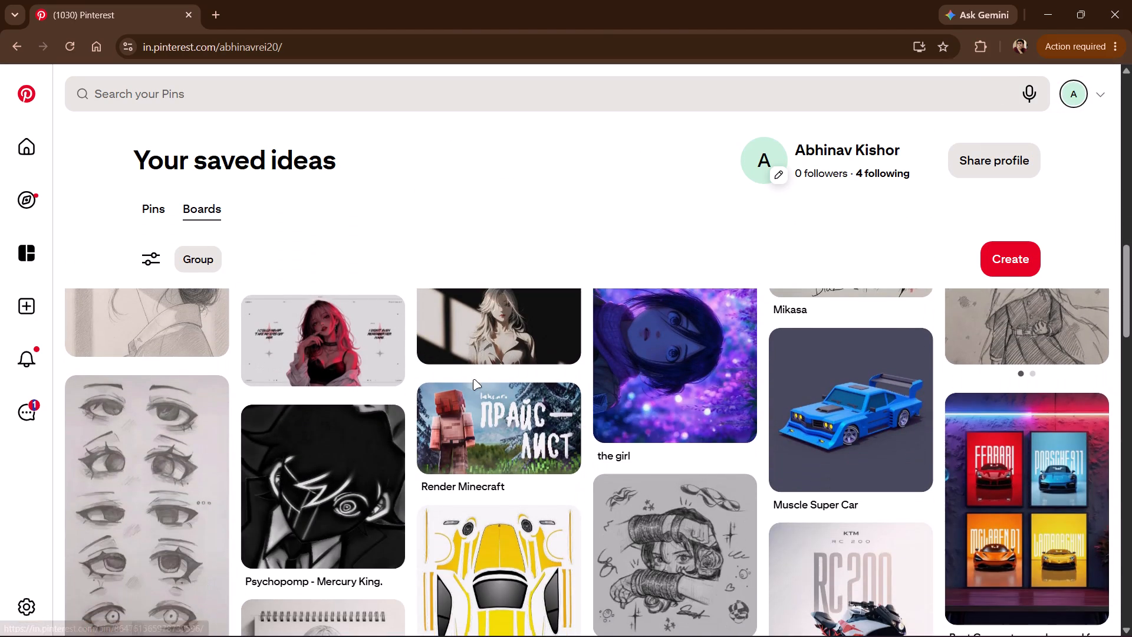
{"action": "scroll", "coordinate": [473, 379], "scroll_direction": "down", "scroll_amount": 5}
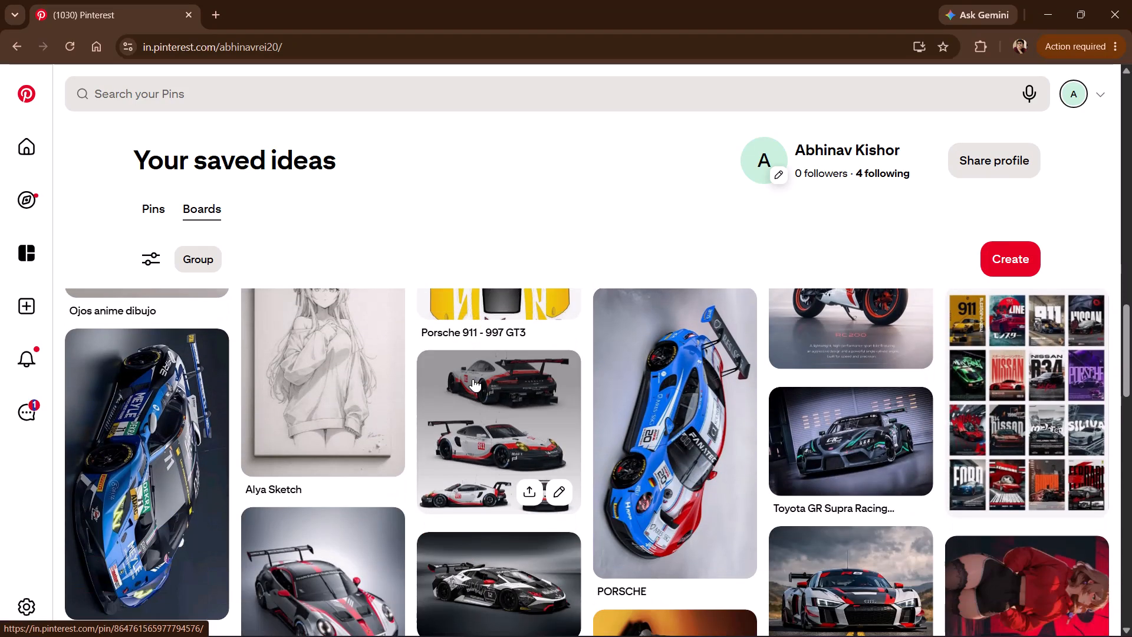
Browse the saved pins, view the sketch of the woman with the large earring and its related pins, and return to the saved ideas.
{"action": "scroll", "coordinate": [473, 379], "scroll_direction": "up", "scroll_amount": 1}
{"action": "scroll", "coordinate": [473, 379], "scroll_direction": "down", "scroll_amount": 4}
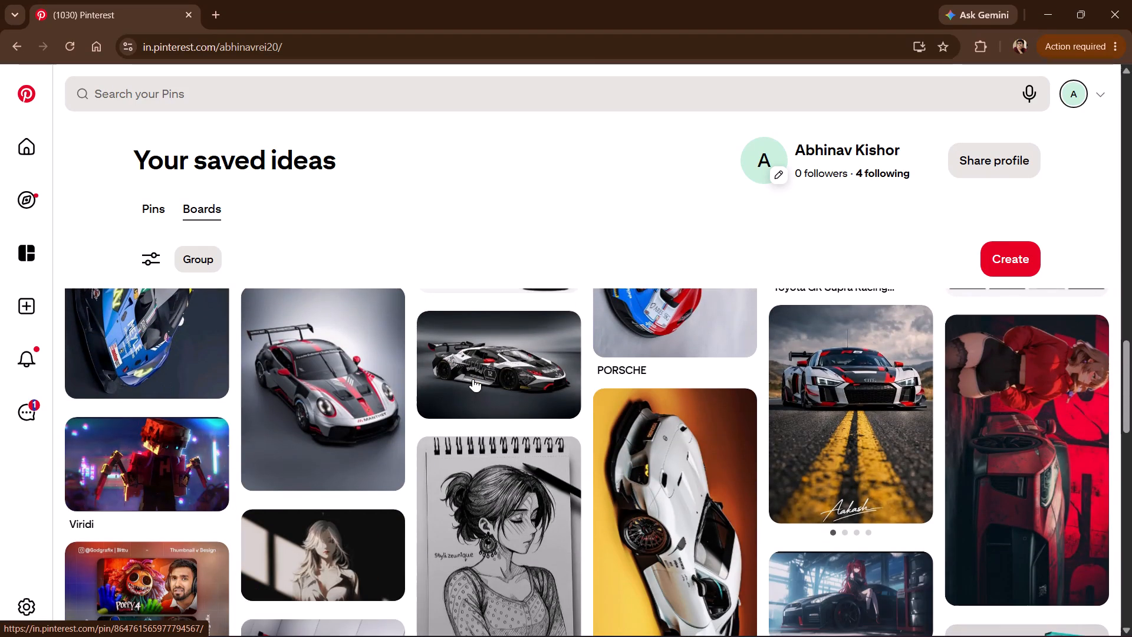
{"action": "scroll", "coordinate": [473, 379], "scroll_direction": "down", "scroll_amount": 4}
{"action": "scroll", "coordinate": [473, 379], "scroll_direction": "up", "scroll_amount": 2}
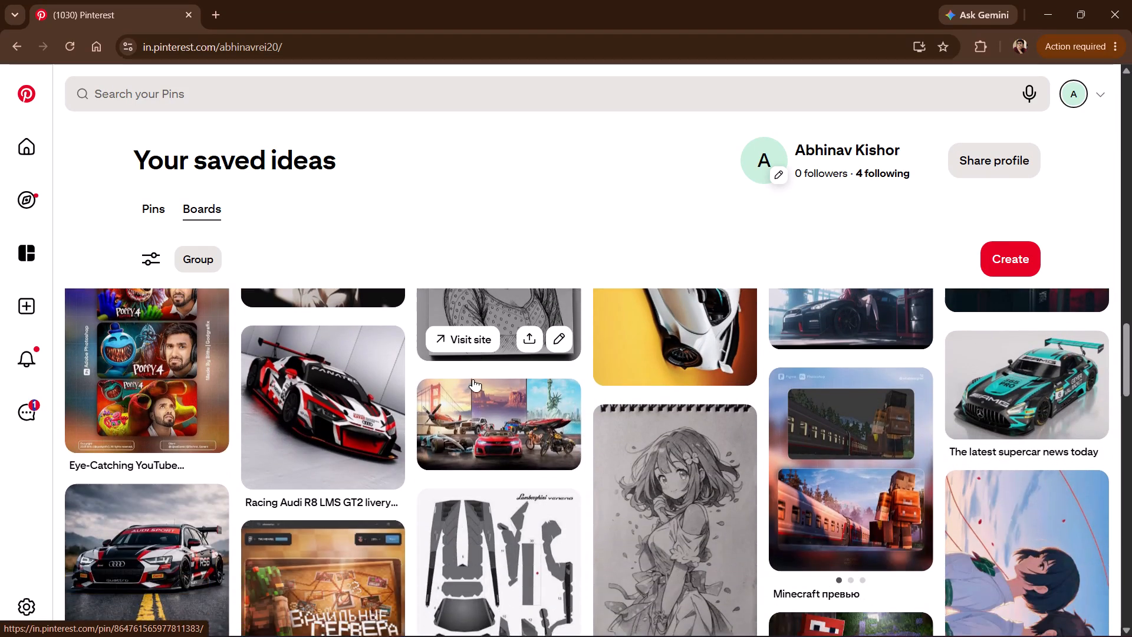
{"action": "left_click", "coordinate": [479, 377]}
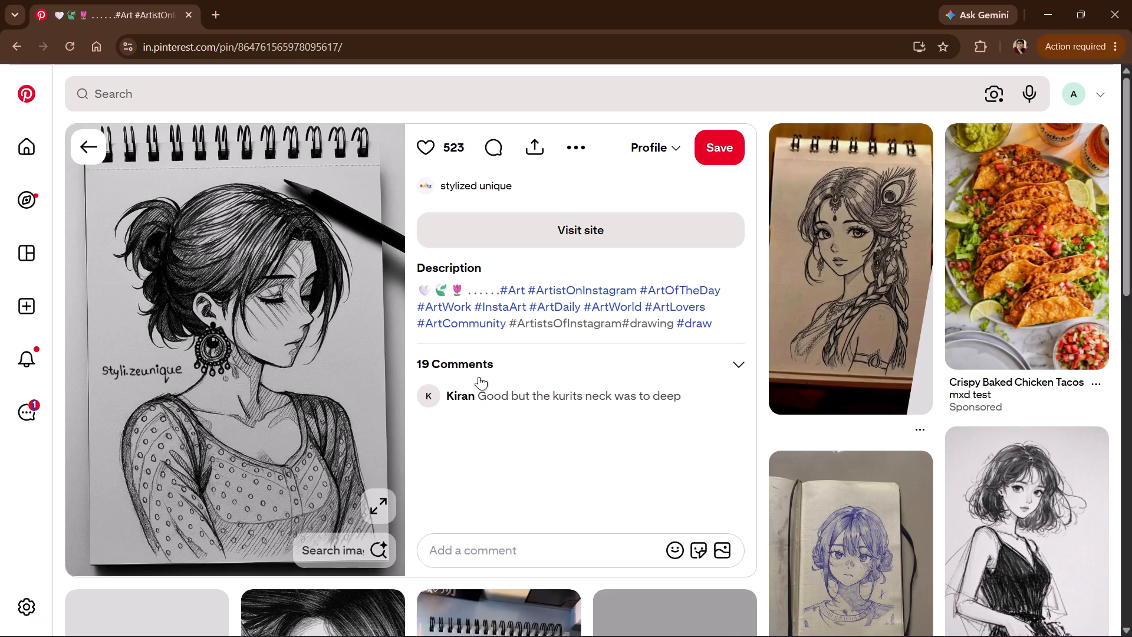
{"action": "scroll", "coordinate": [503, 353], "scroll_direction": "down", "scroll_amount": 3}
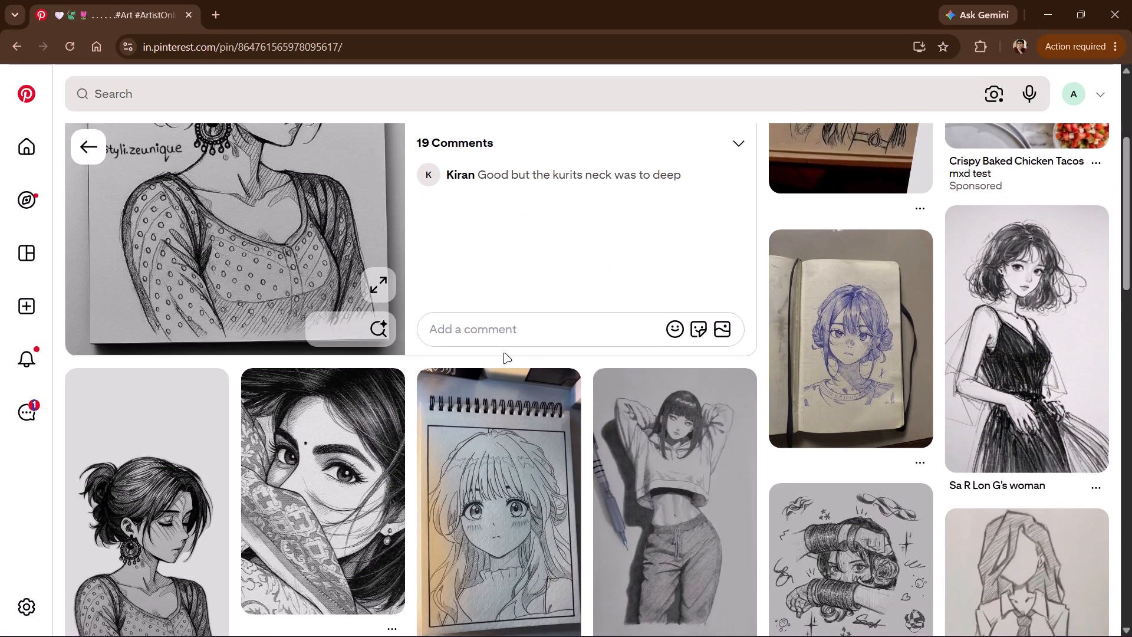
{"action": "scroll", "coordinate": [503, 353], "scroll_direction": "down", "scroll_amount": 1}
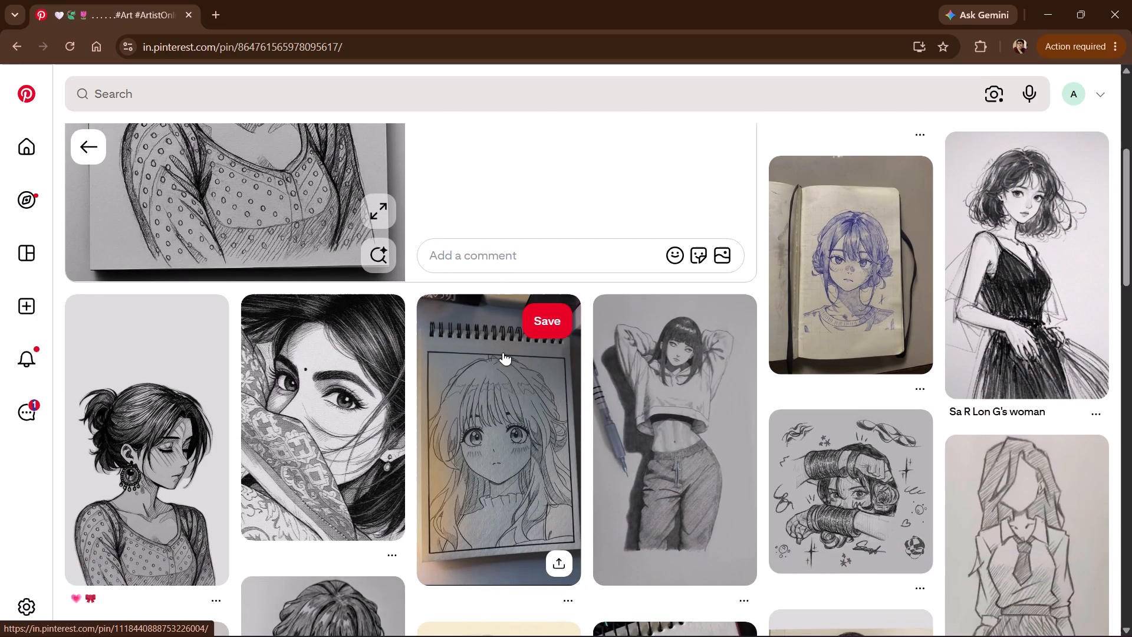
{"action": "scroll", "coordinate": [503, 353], "scroll_direction": "up", "scroll_amount": 5}
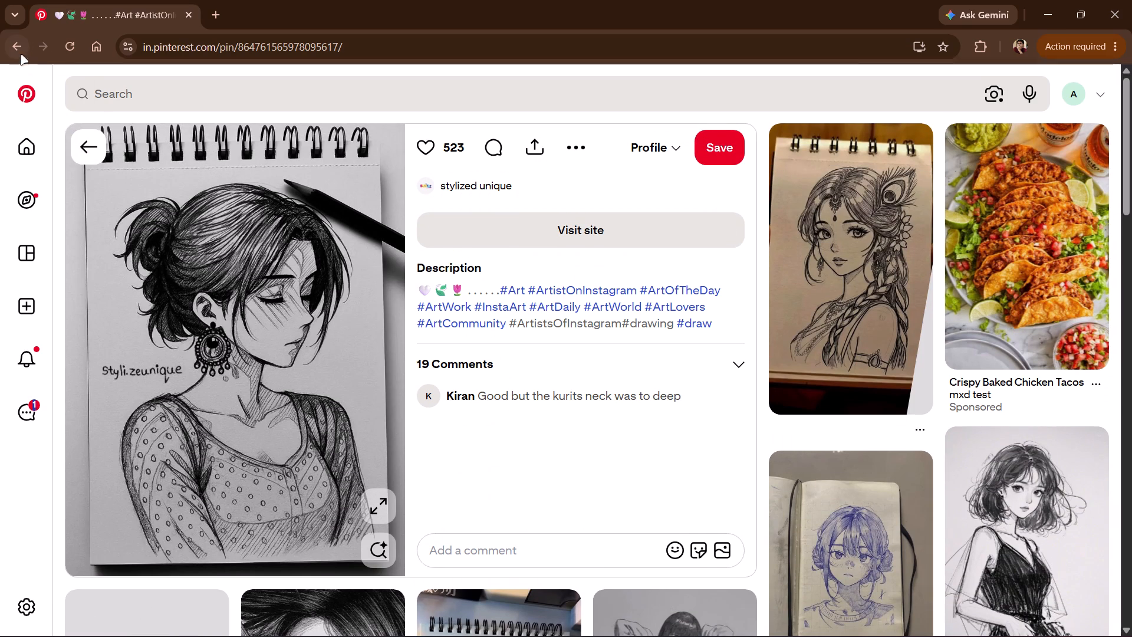
{"action": "left_click", "coordinate": [82, 150]}
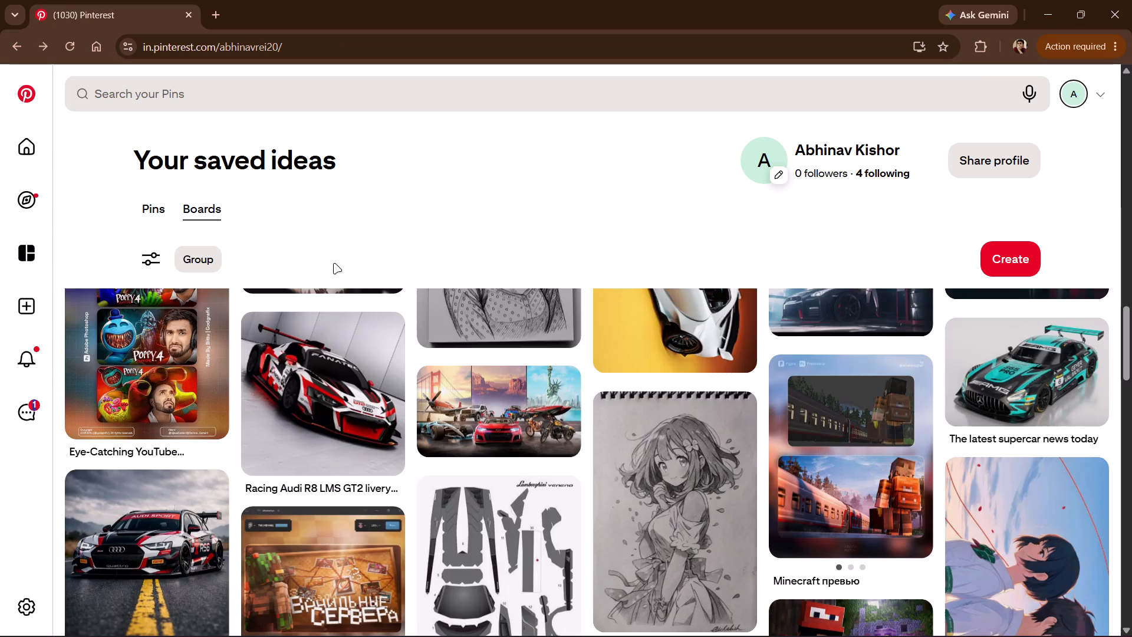
Look further through the saved pins, view the Gaming Headset Stand pin, and return to the saved ideas.
{"action": "scroll", "coordinate": [312, 367], "scroll_direction": "down", "scroll_amount": 6}
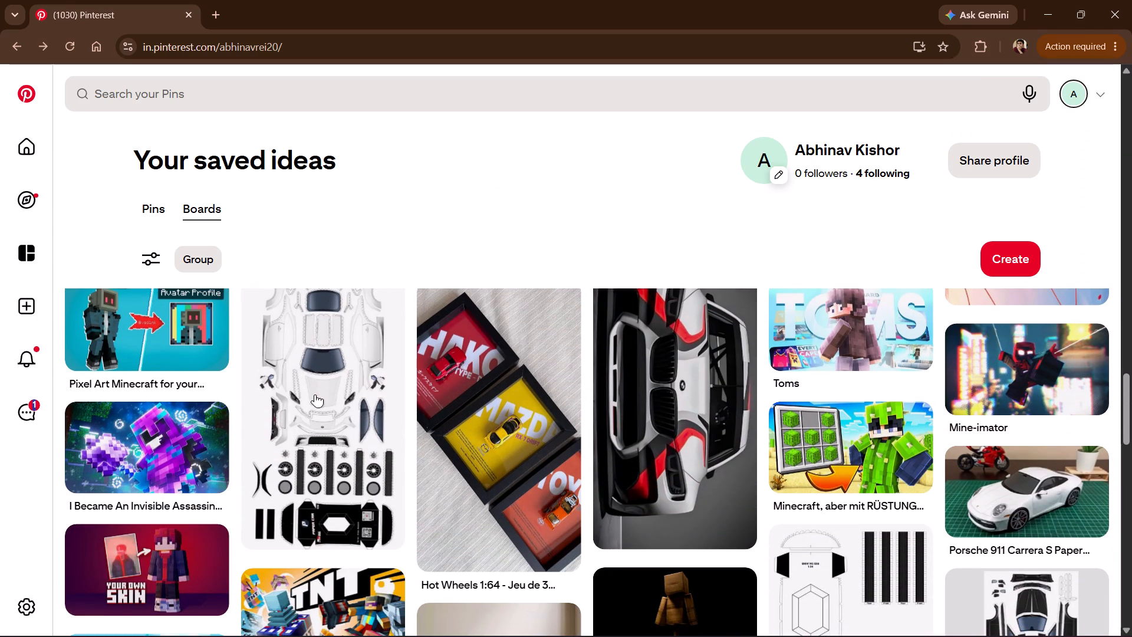
{"action": "scroll", "coordinate": [315, 395], "scroll_direction": "down", "scroll_amount": 1}
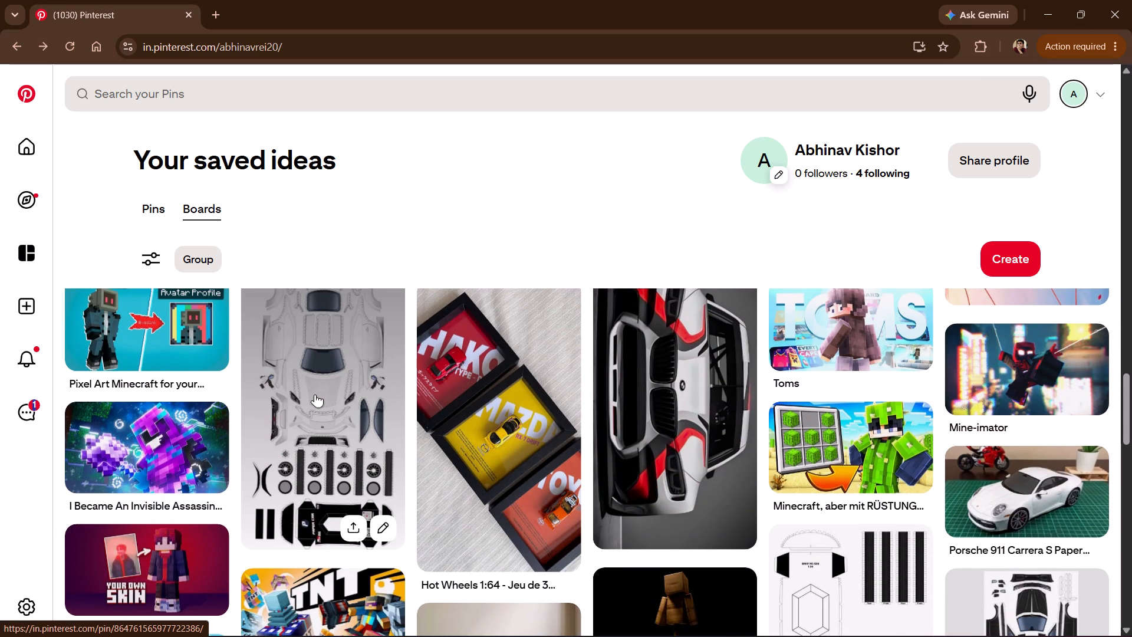
{"action": "scroll", "coordinate": [315, 395], "scroll_direction": "down", "scroll_amount": 4}
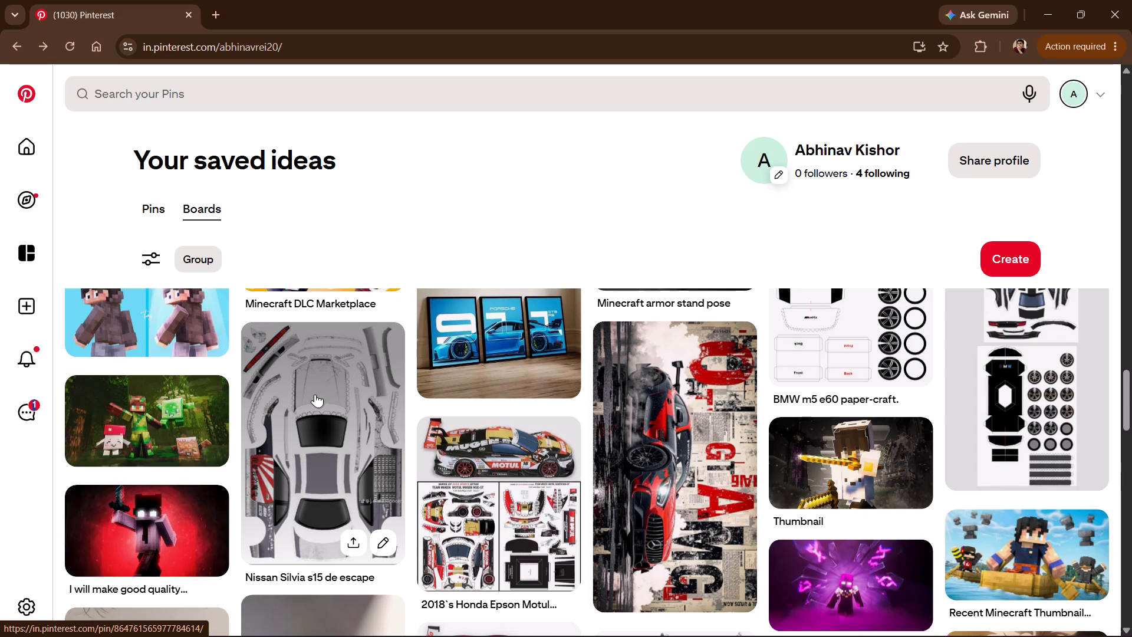
{"action": "scroll", "coordinate": [315, 395], "scroll_direction": "down", "scroll_amount": 2}
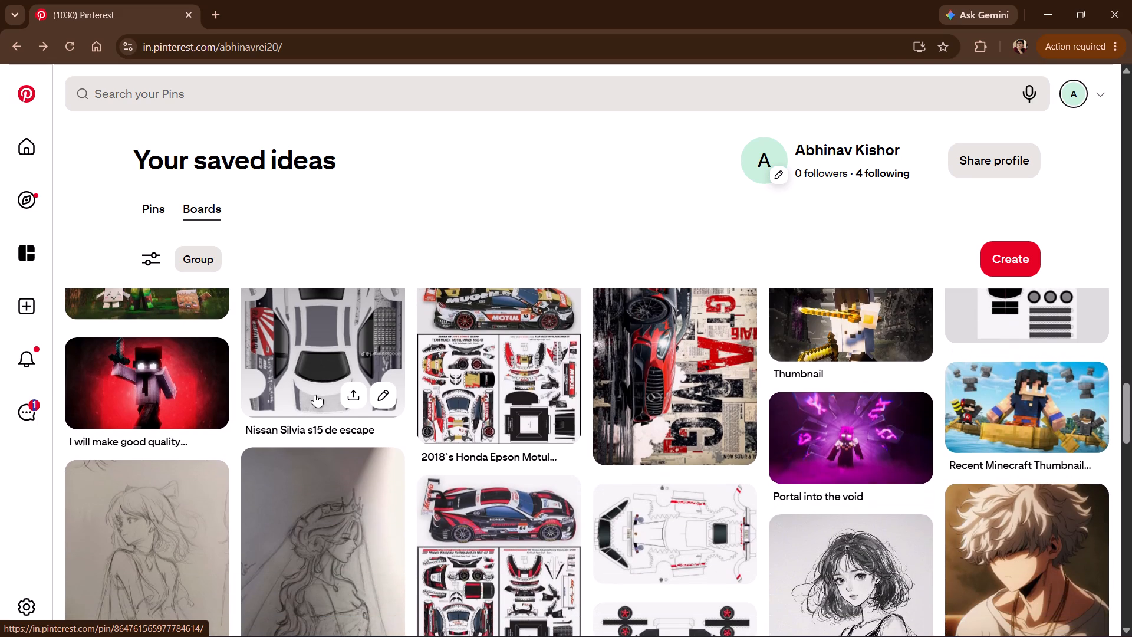
{"action": "scroll", "coordinate": [315, 395], "scroll_direction": "down", "scroll_amount": 4}
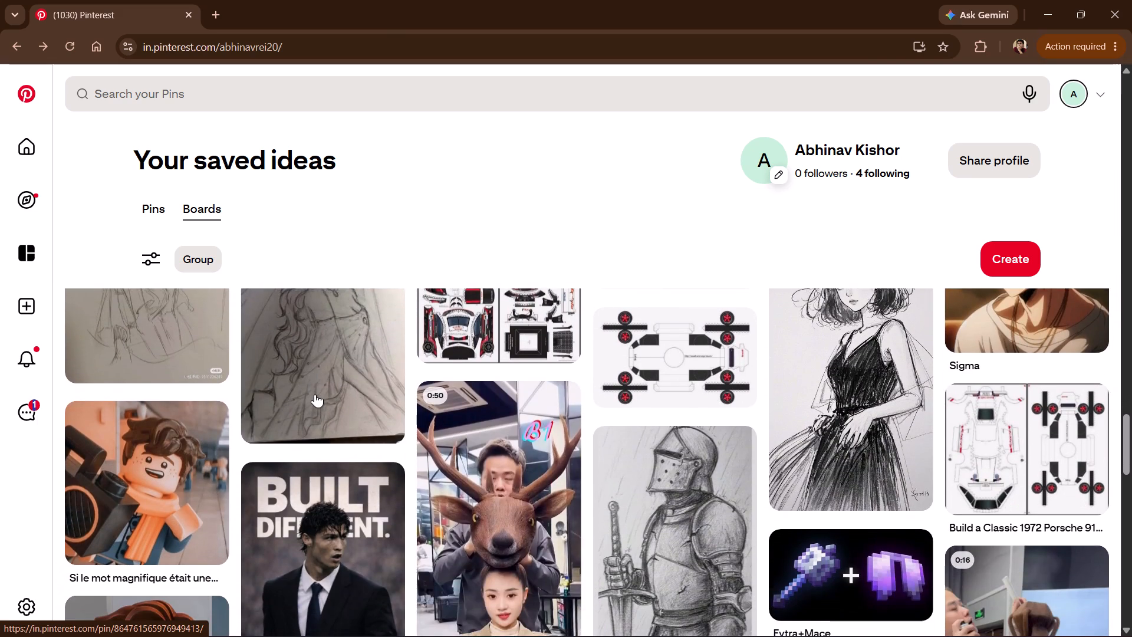
{"action": "scroll", "coordinate": [315, 395], "scroll_direction": "down", "scroll_amount": 4}
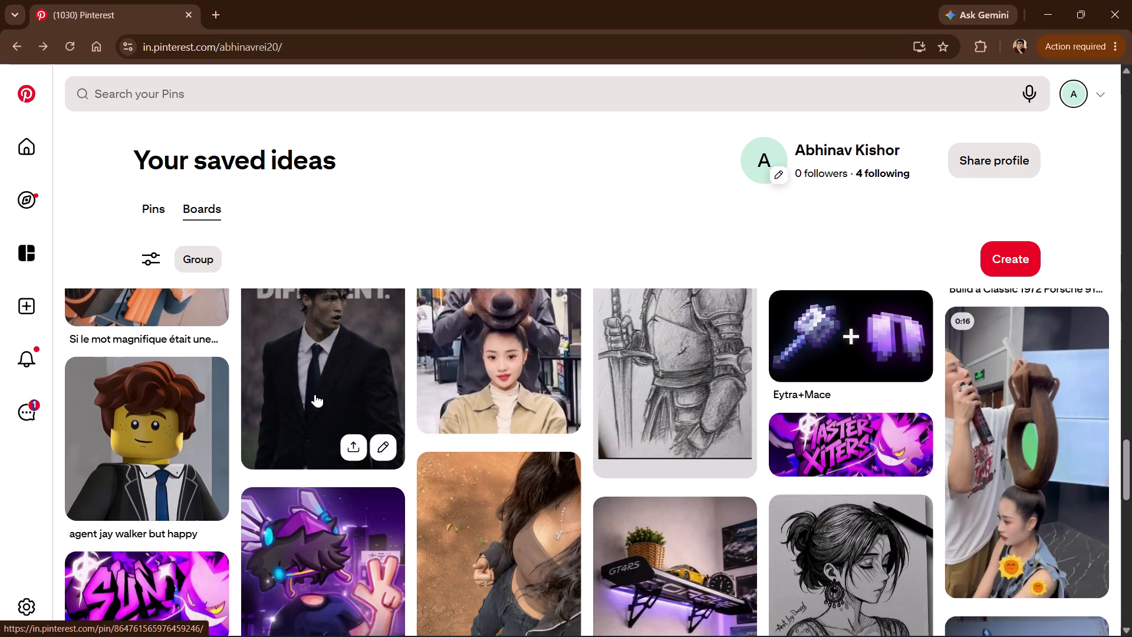
{"action": "scroll", "coordinate": [315, 395], "scroll_direction": "down", "scroll_amount": 3}
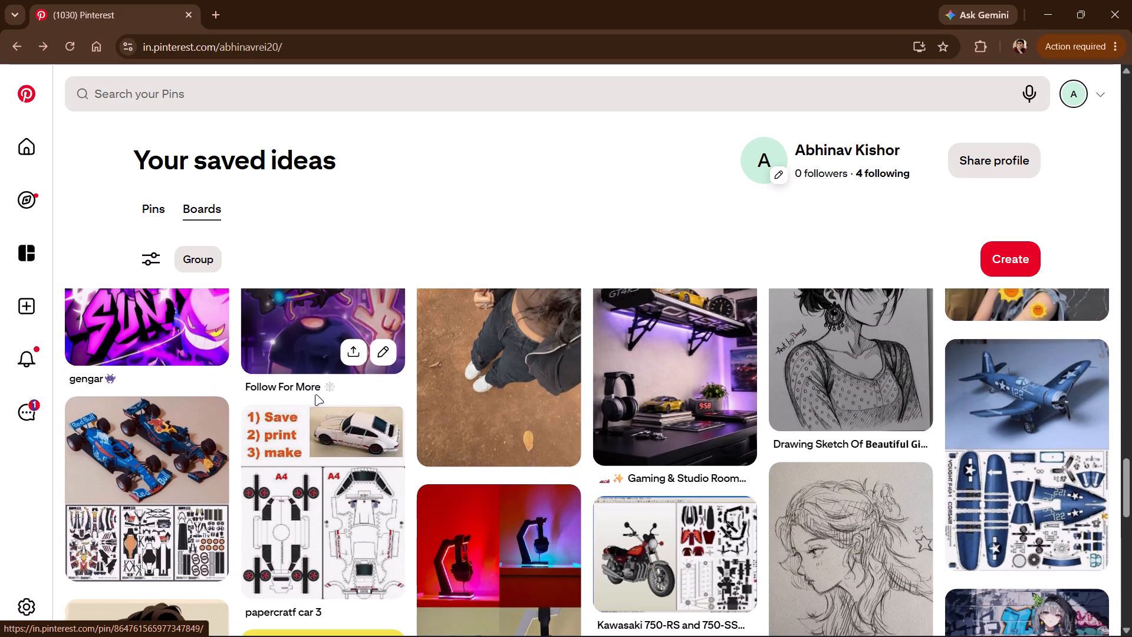
{"action": "scroll", "coordinate": [315, 395], "scroll_direction": "down", "scroll_amount": 2}
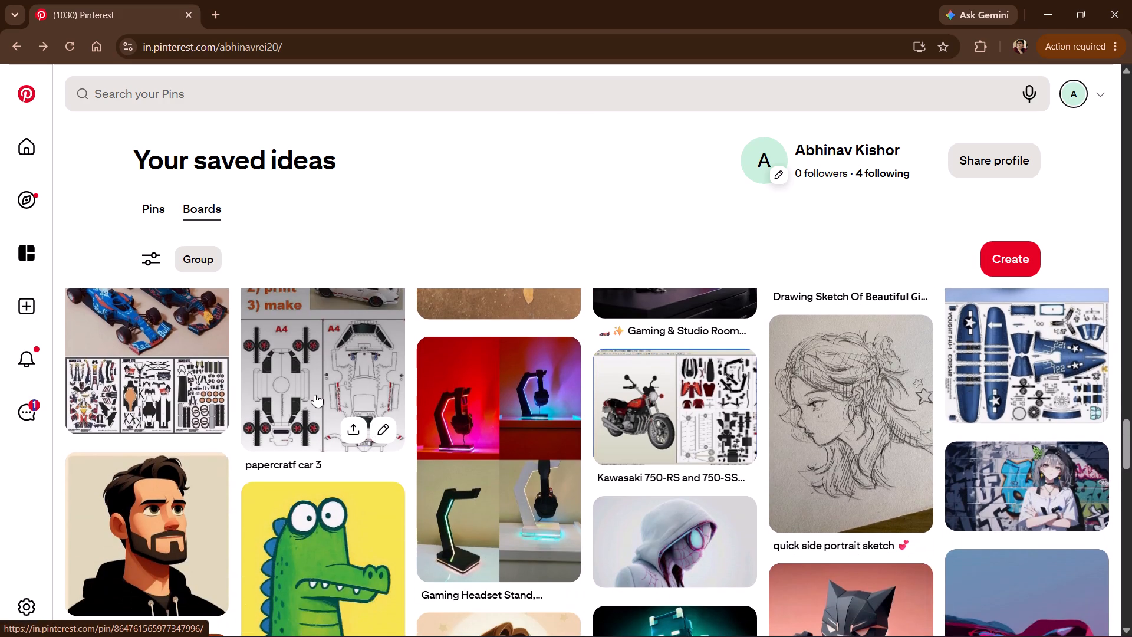
{"action": "scroll", "coordinate": [315, 395], "scroll_direction": "down", "scroll_amount": 1}
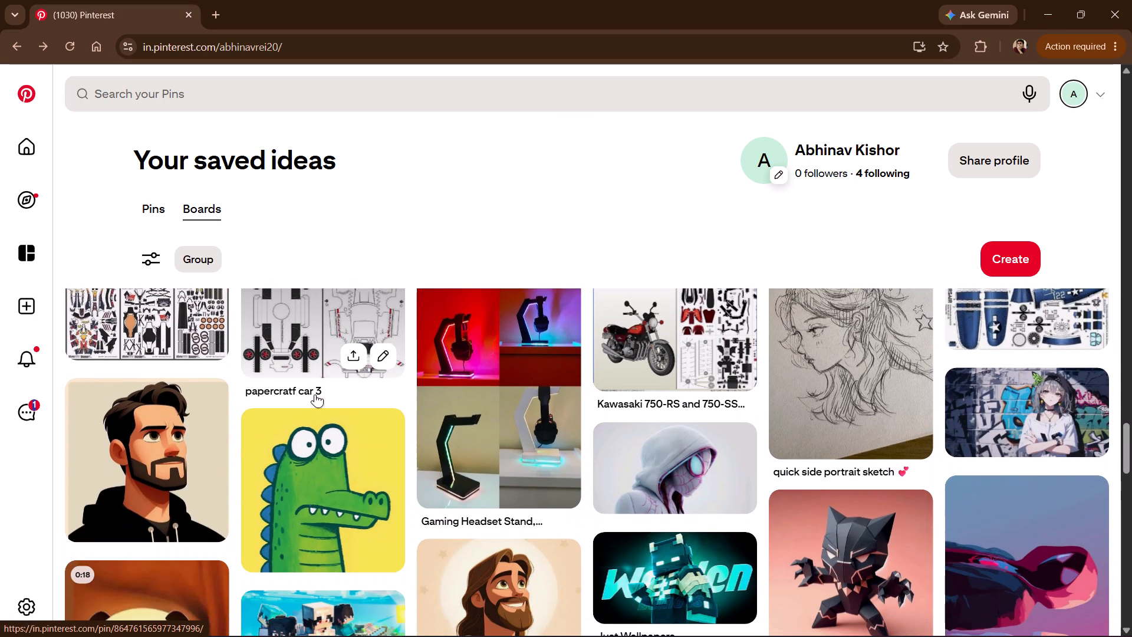
{"action": "left_click", "coordinate": [480, 384]}
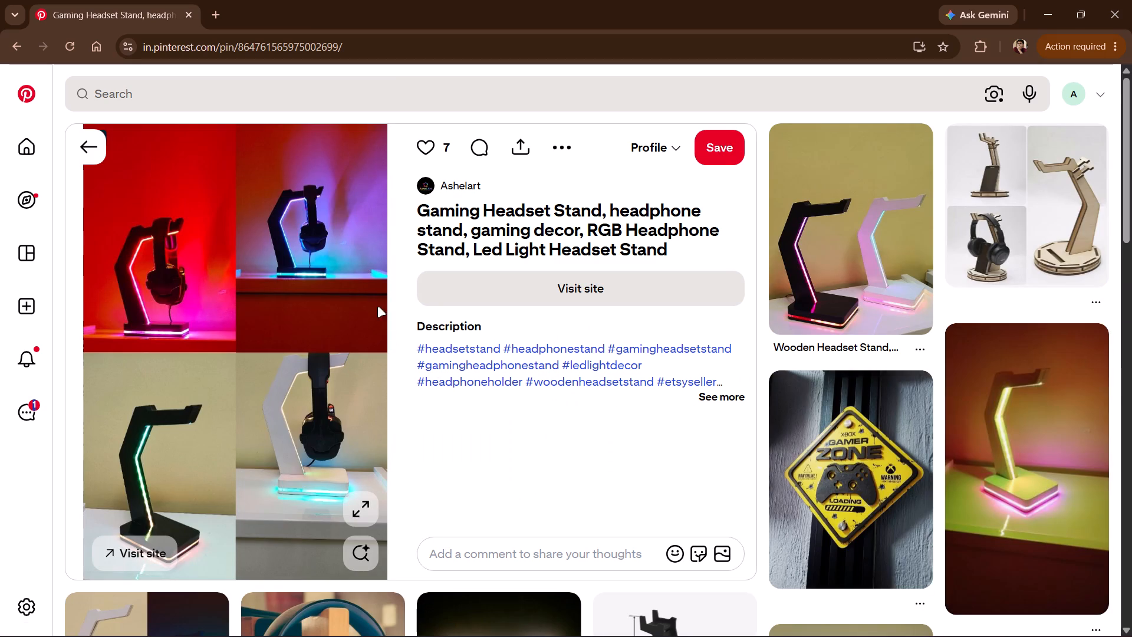
{"action": "left_click", "coordinate": [94, 146]}
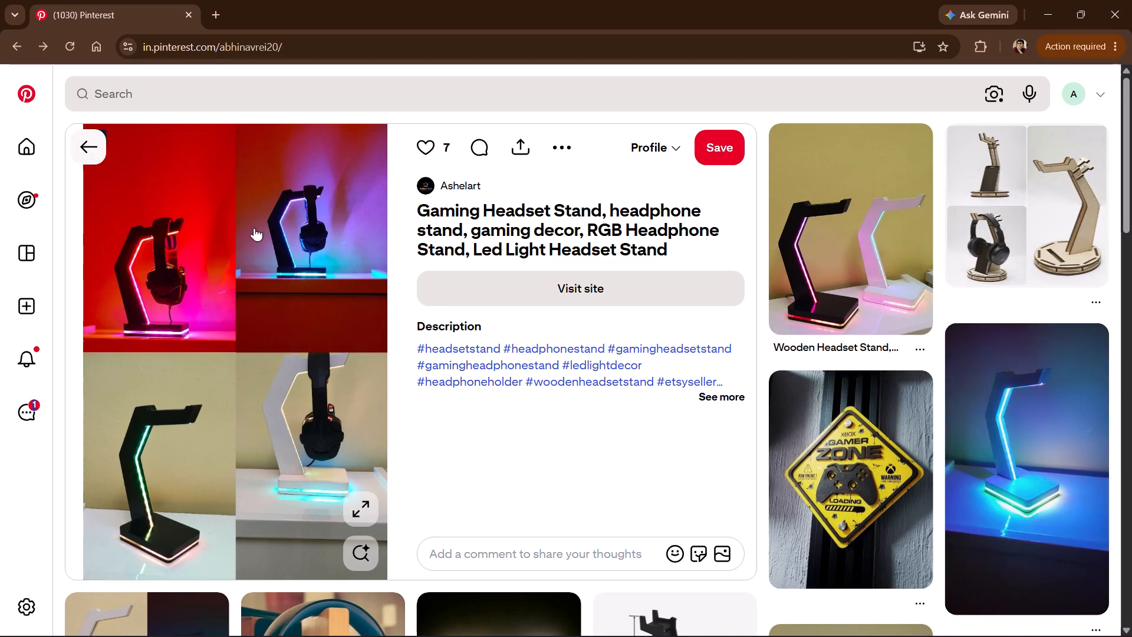
Look through the older saved pins and go back to the more recently saved ones.
{"action": "scroll", "coordinate": [409, 421], "scroll_direction": "up", "scroll_amount": 2}
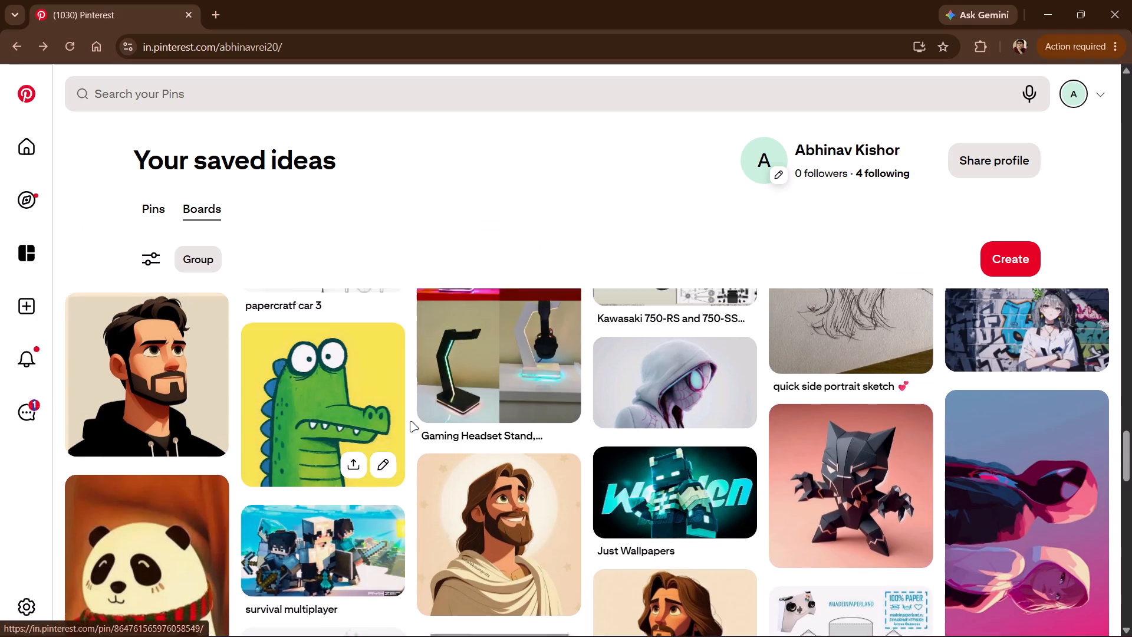
{"action": "scroll", "coordinate": [410, 421], "scroll_direction": "up", "scroll_amount": 1}
{"action": "scroll", "coordinate": [410, 421], "scroll_direction": "down", "scroll_amount": 11}
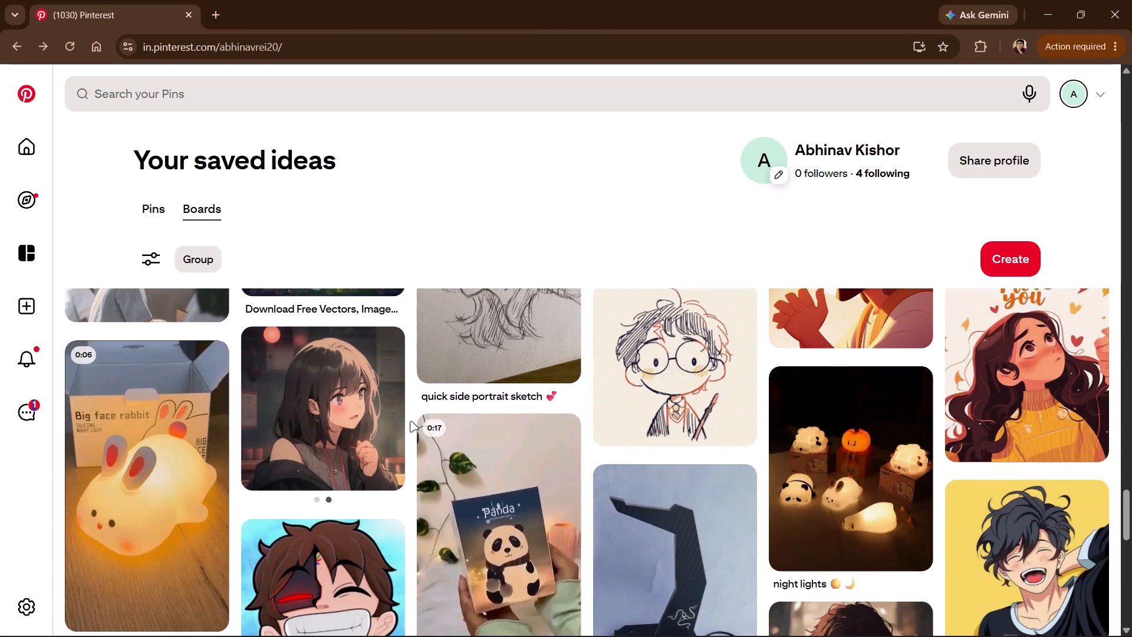
{"action": "scroll", "coordinate": [410, 421], "scroll_direction": "down", "scroll_amount": 11}
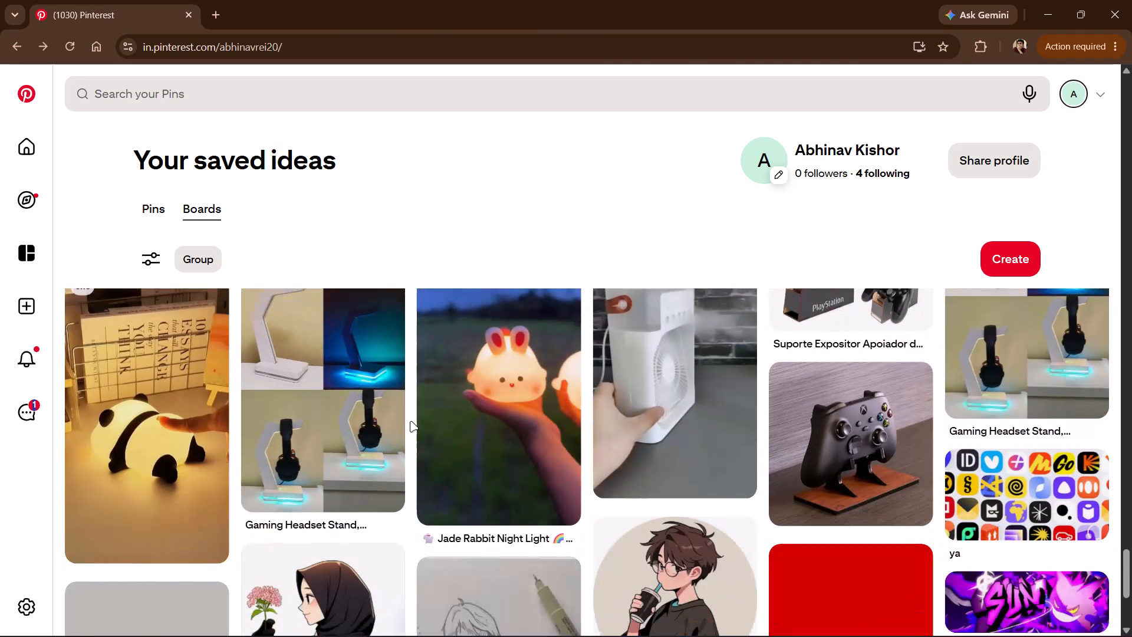
{"action": "scroll", "coordinate": [410, 421], "scroll_direction": "down", "scroll_amount": 9}
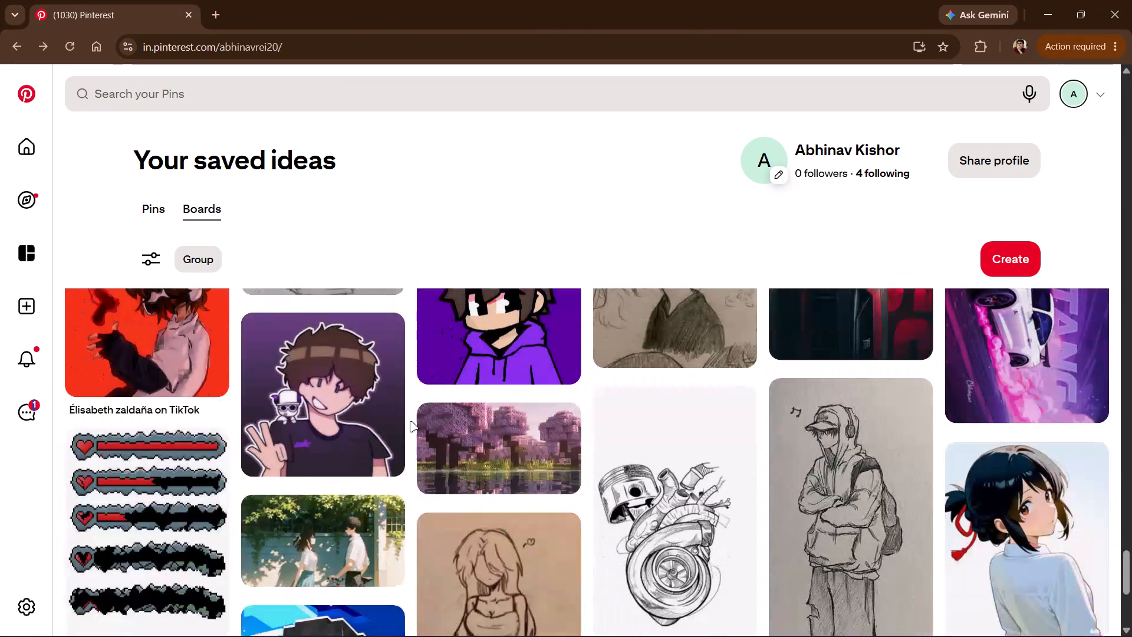
{"action": "scroll", "coordinate": [410, 421], "scroll_direction": "up", "scroll_amount": 1}
{"action": "scroll", "coordinate": [410, 419], "scroll_direction": "up", "scroll_amount": 20}
{"action": "scroll", "coordinate": [410, 419], "scroll_direction": "up", "scroll_amount": 15}
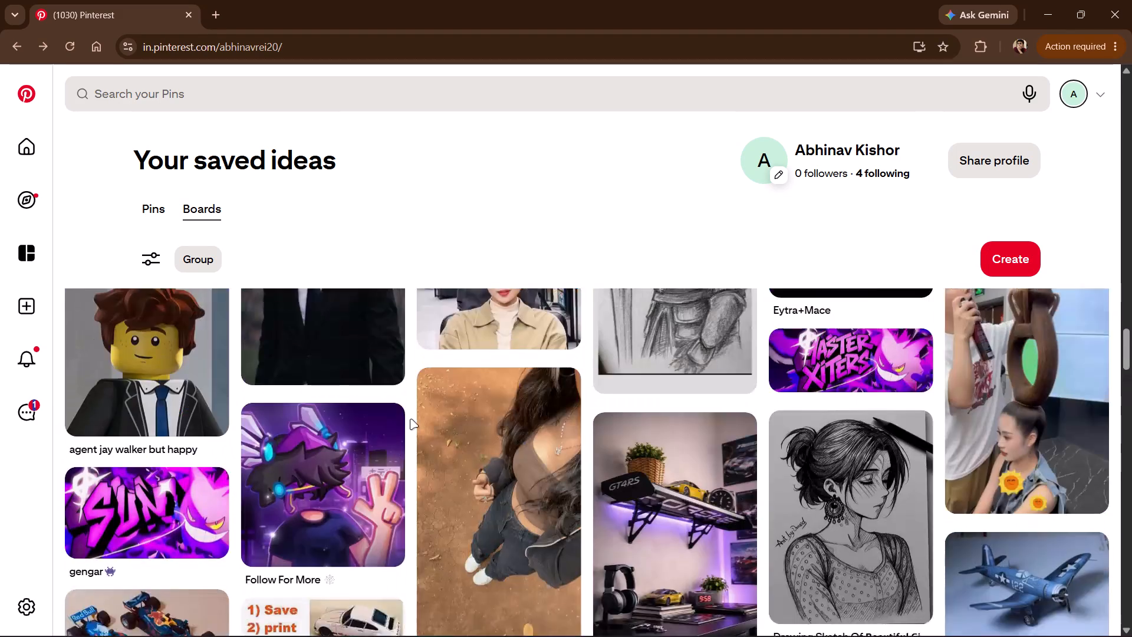
{"action": "scroll", "coordinate": [410, 419], "scroll_direction": "up", "scroll_amount": 19}
{"action": "scroll", "coordinate": [410, 419], "scroll_direction": "up", "scroll_amount": 12}
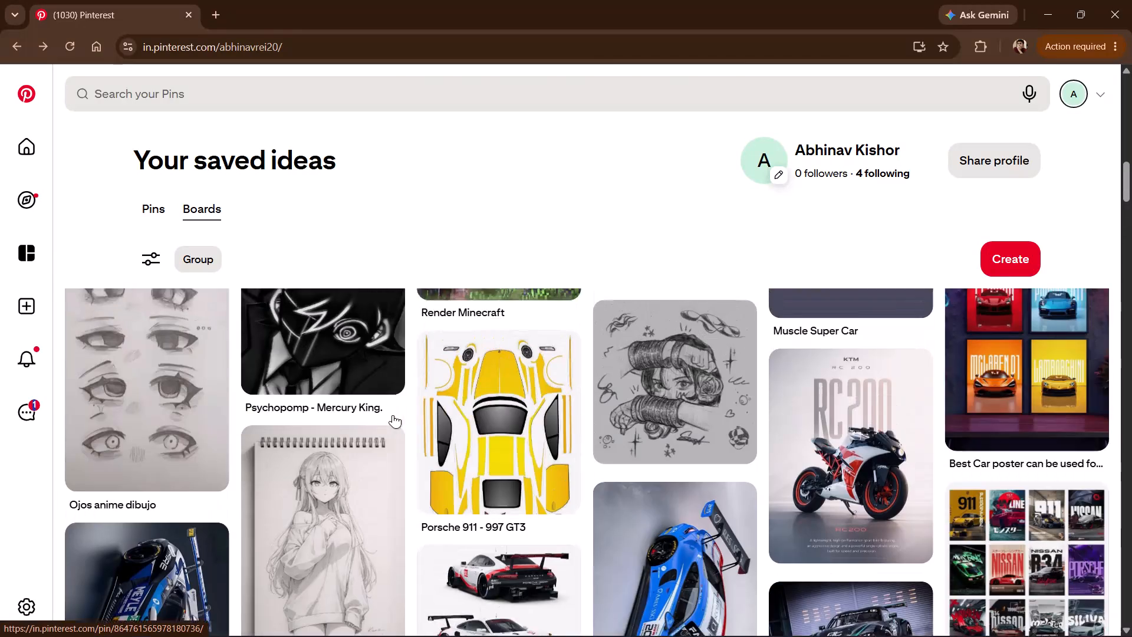
{"action": "scroll", "coordinate": [396, 413], "scroll_direction": "up", "scroll_amount": 11}
Open the saved pin "the girl" and save its image as a JPEG in the Downloads folder.
{"action": "scroll", "coordinate": [396, 413], "scroll_direction": "down", "scroll_amount": 4}
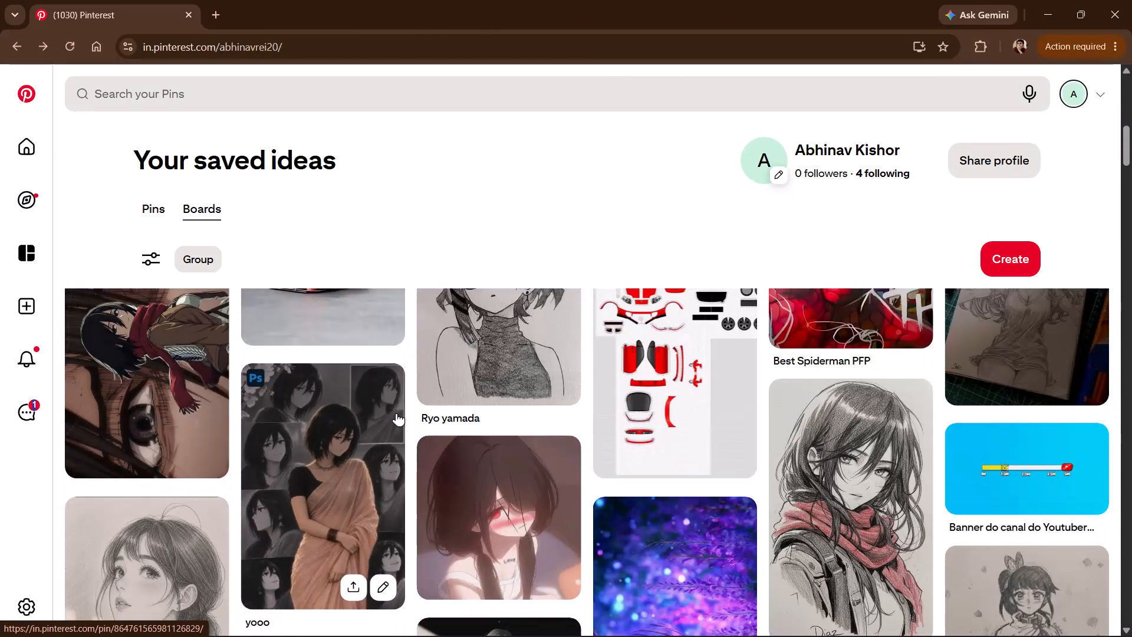
{"action": "scroll", "coordinate": [396, 413], "scroll_direction": "down", "scroll_amount": 3}
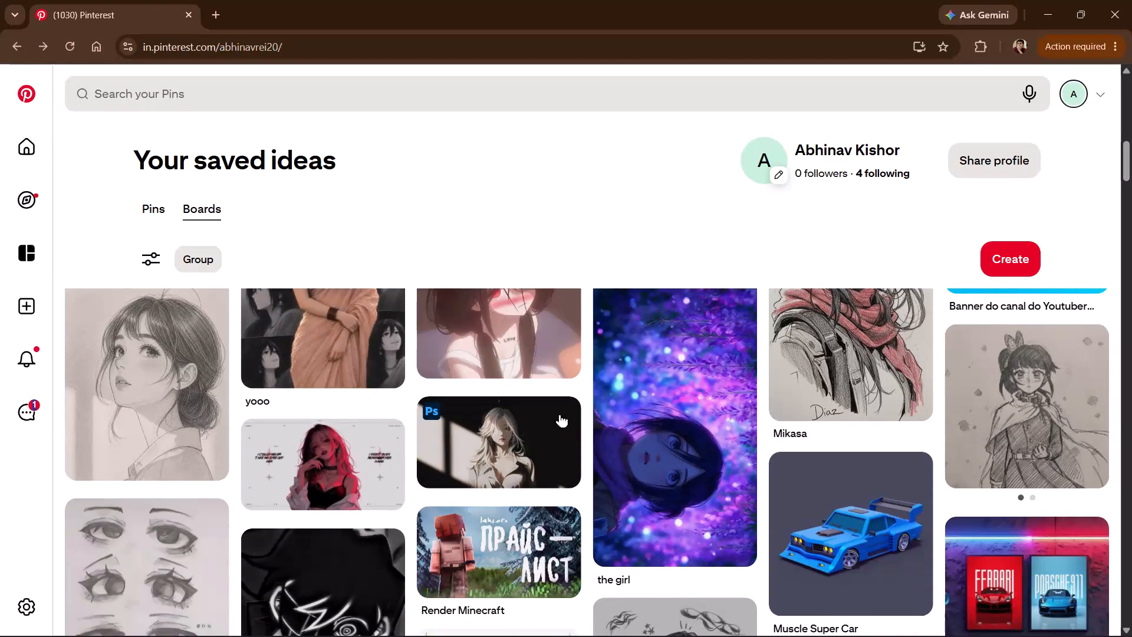
{"action": "left_click", "coordinate": [658, 420]}
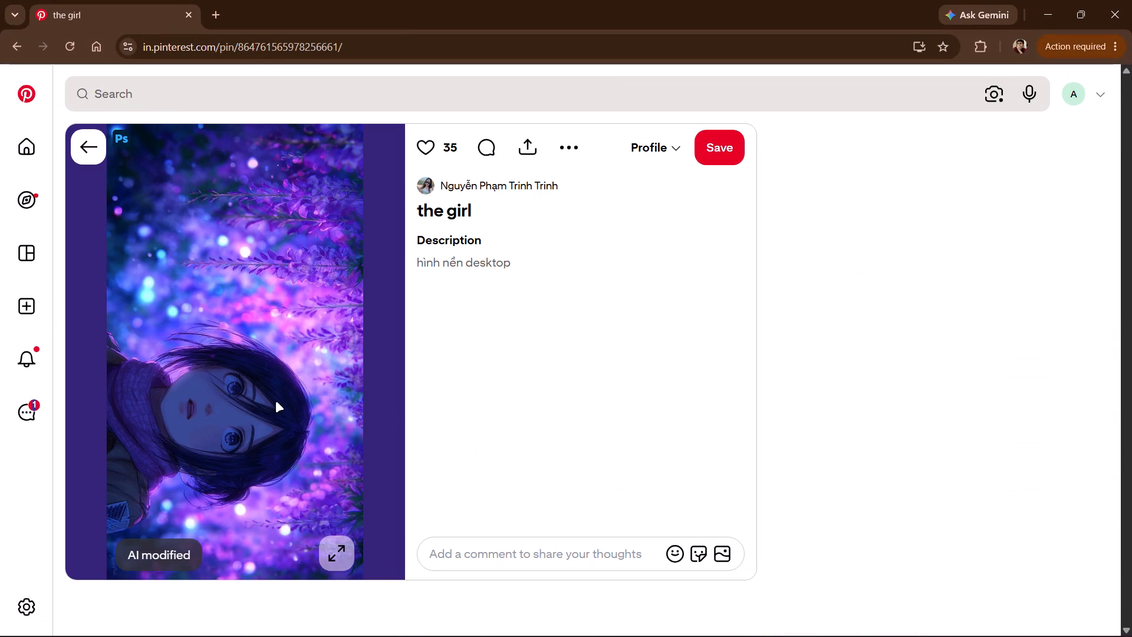
{"action": "right_click", "coordinate": [274, 400]}
{"action": "left_click", "coordinate": [340, 441]}
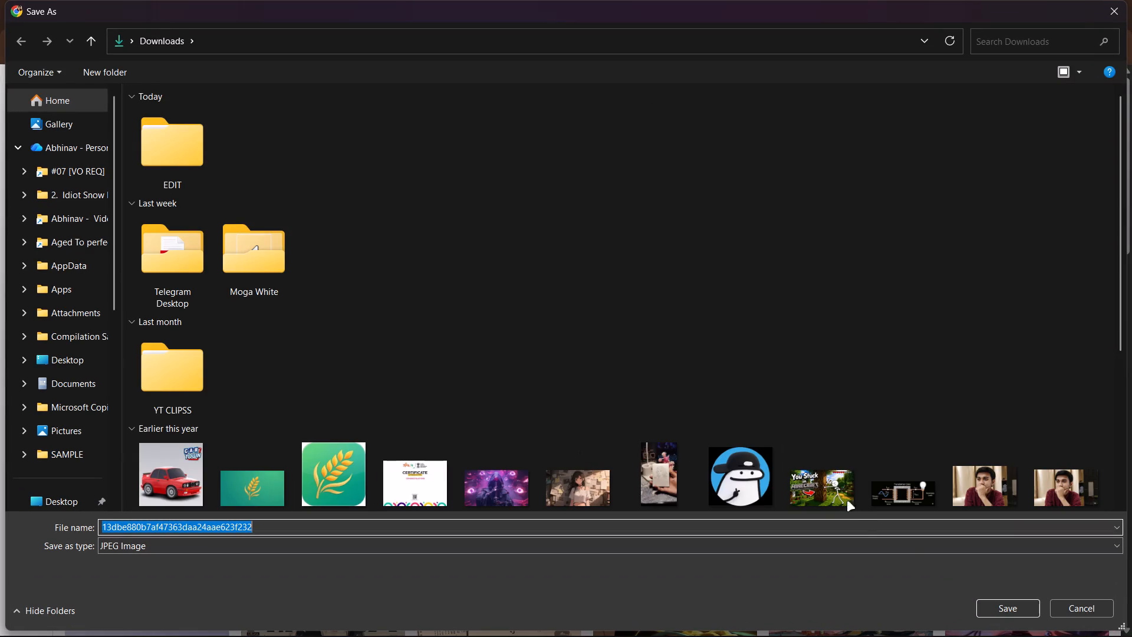
{"action": "left_click", "coordinate": [995, 607]}
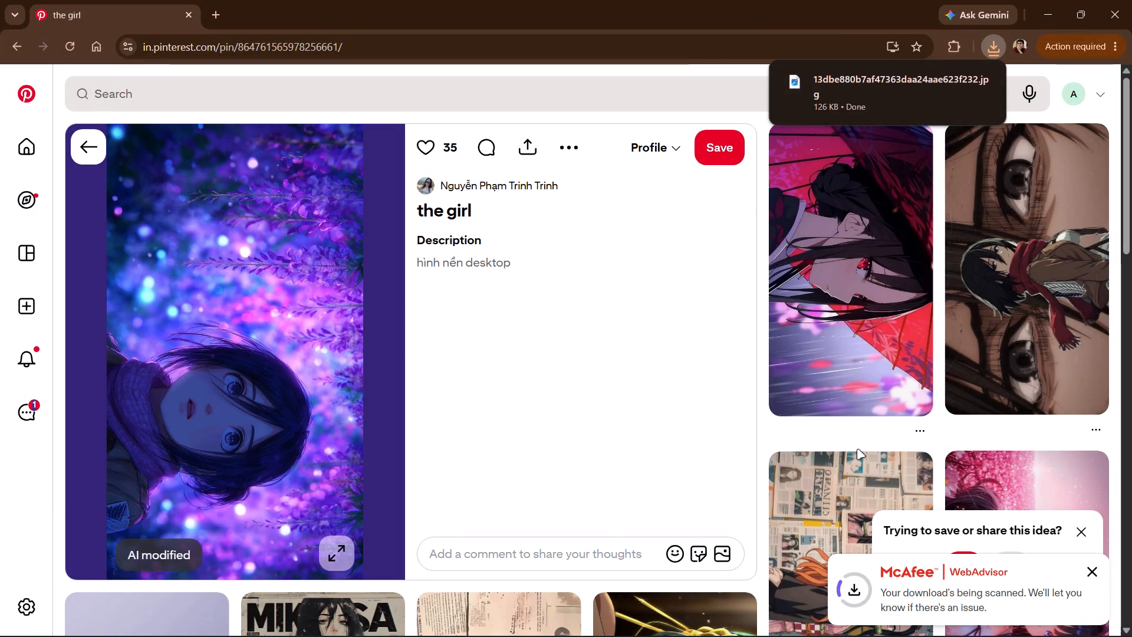
Browse the pins related to "the girl" and open the anime character under a teal starry sky with flowers.
{"action": "scroll", "coordinate": [765, 388], "scroll_direction": "down", "scroll_amount": 3}
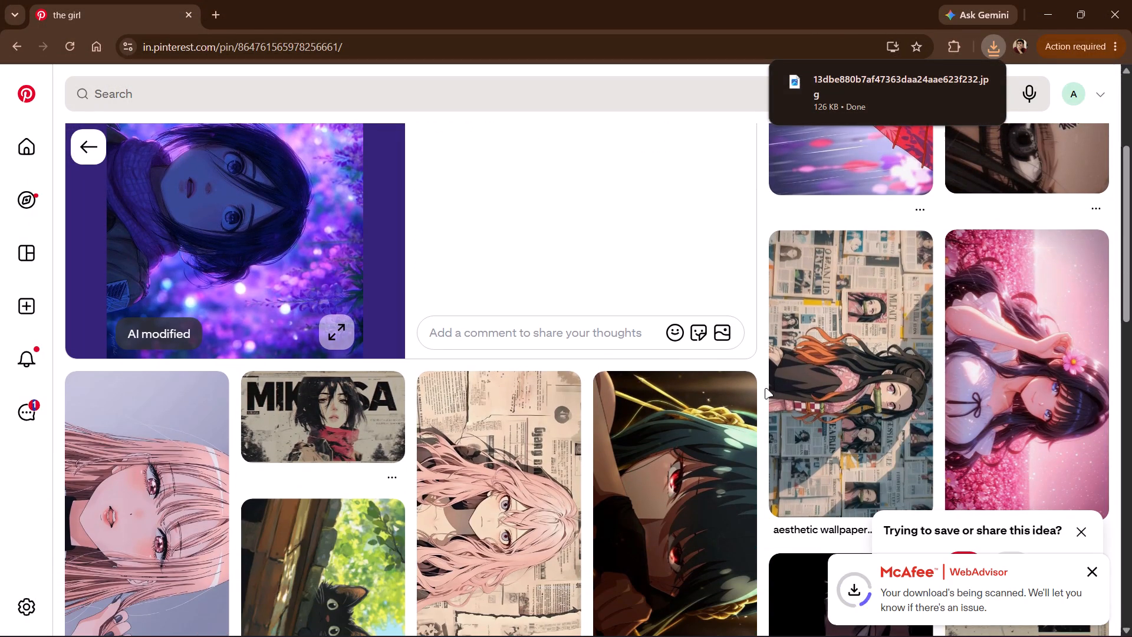
{"action": "scroll", "coordinate": [765, 388], "scroll_direction": "down", "scroll_amount": 6}
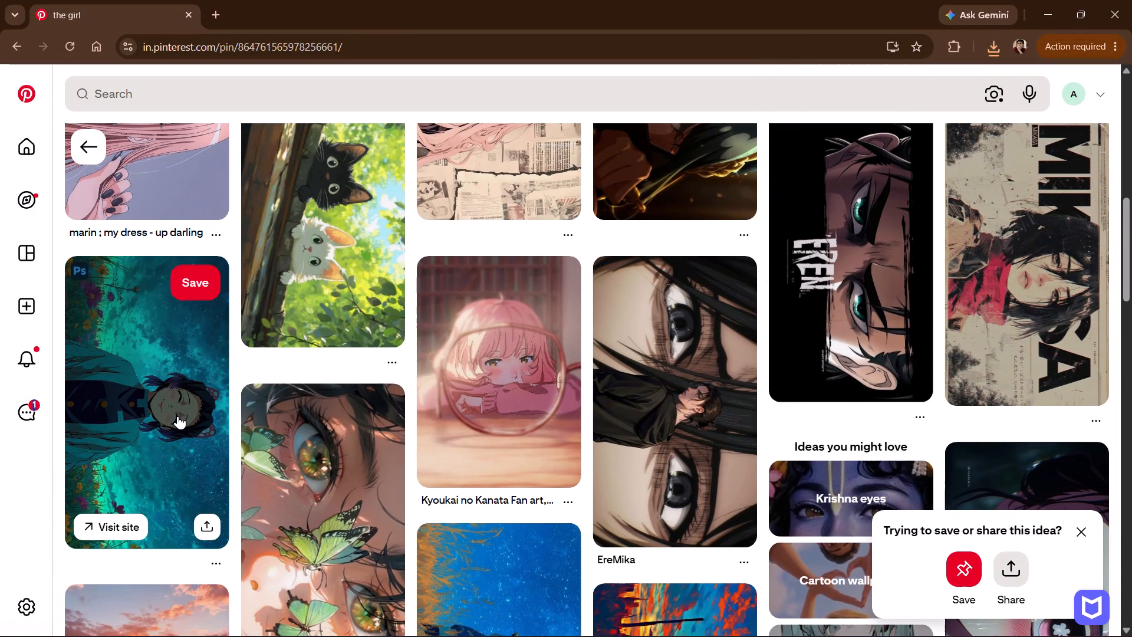
{"action": "left_click", "coordinate": [177, 416]}
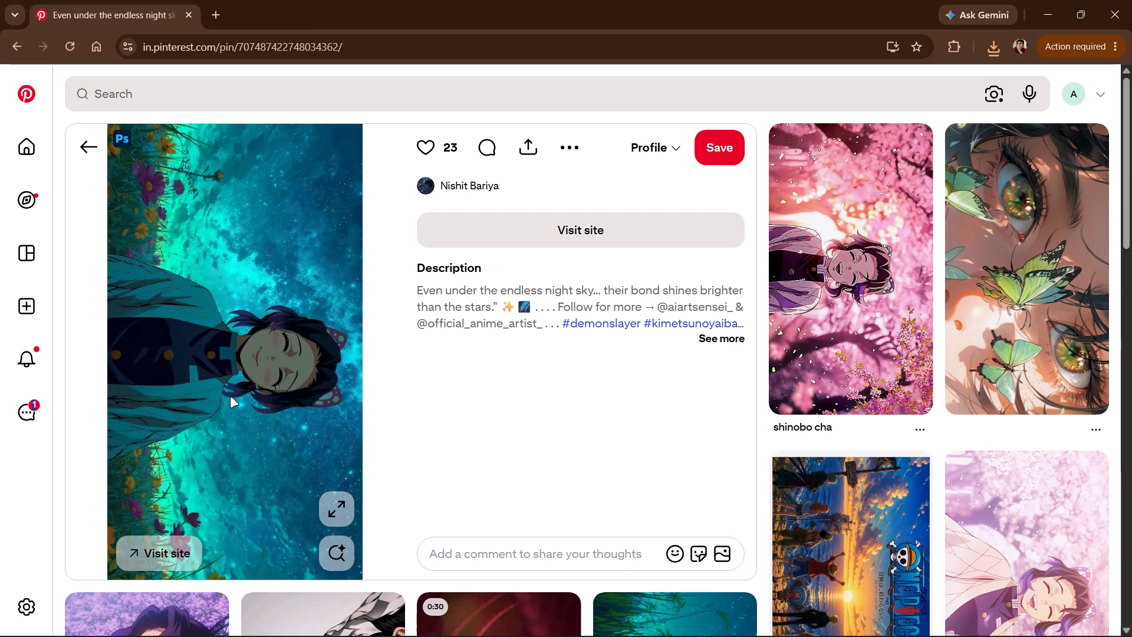
Look over the pins related to the starry-sky pin and open the one with green butterflies over two eyes.
{"action": "scroll", "coordinate": [470, 367], "scroll_direction": "down", "scroll_amount": 3}
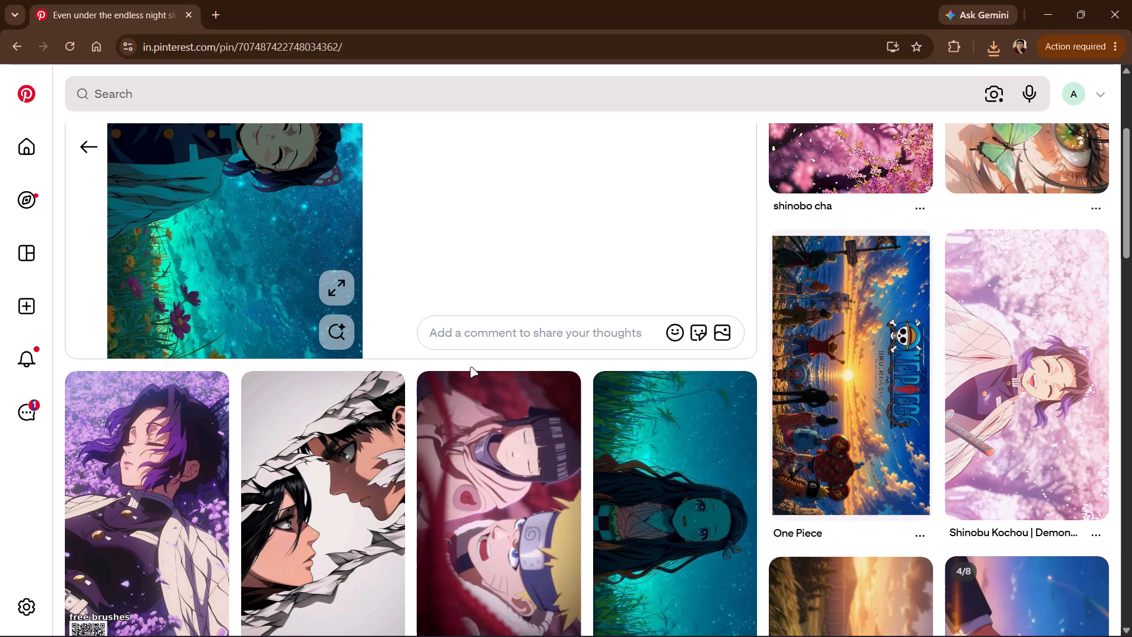
{"action": "scroll", "coordinate": [476, 369], "scroll_direction": "up", "scroll_amount": 5}
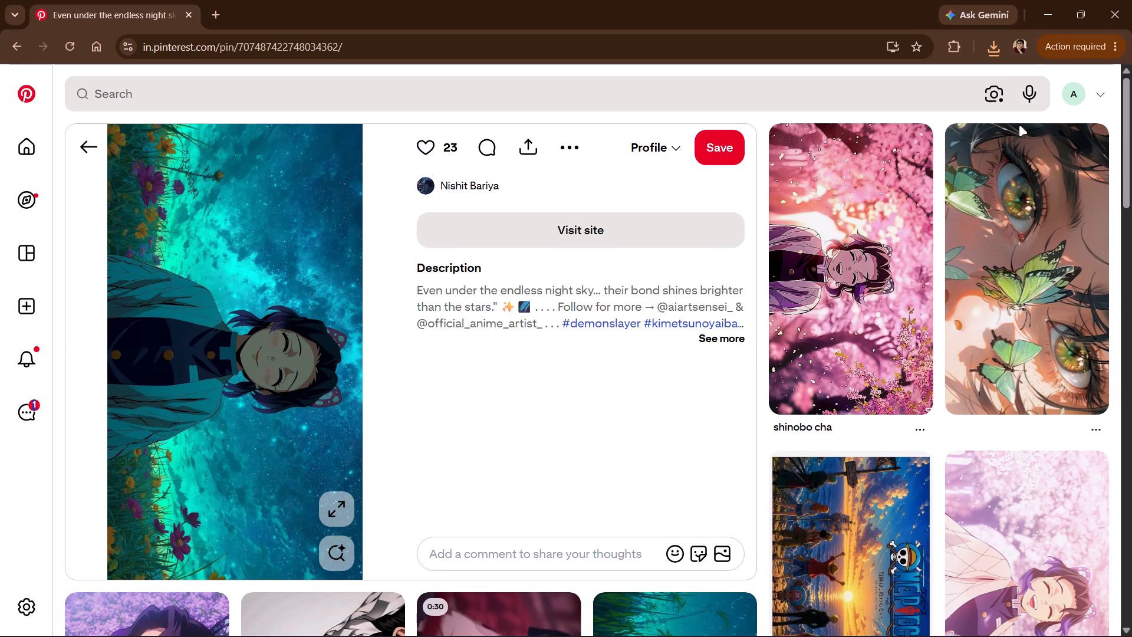
{"action": "left_click", "coordinate": [1018, 234]}
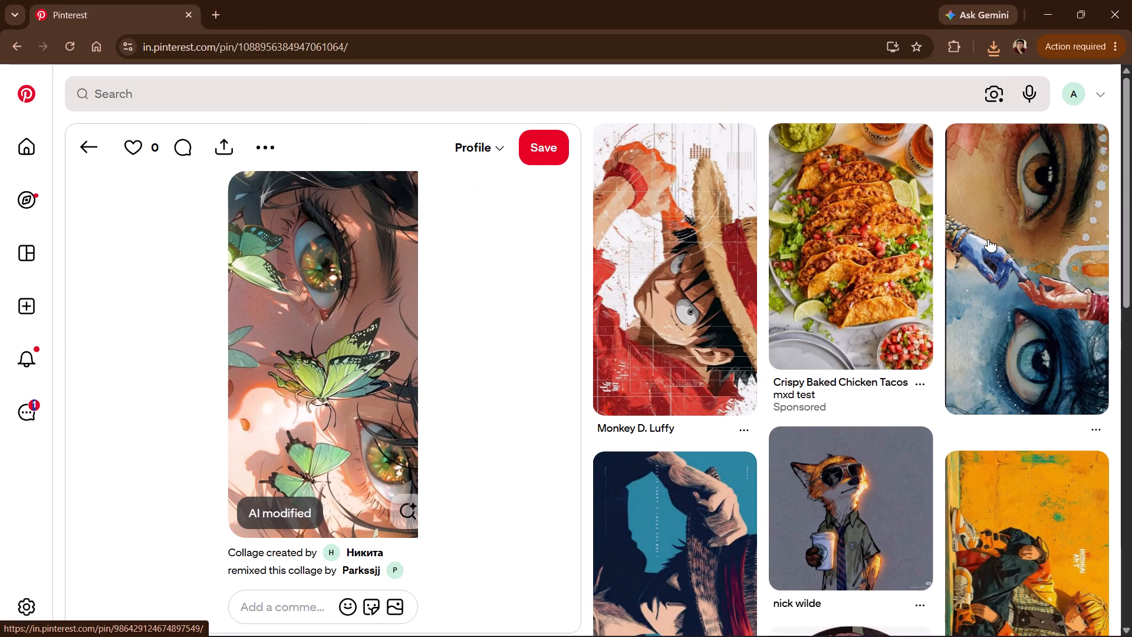
Search Pinterest for "female pc wallpaper" using the suggested query and look over the resulting pins.
{"action": "scroll", "coordinate": [810, 304], "scroll_direction": "down", "scroll_amount": 4}
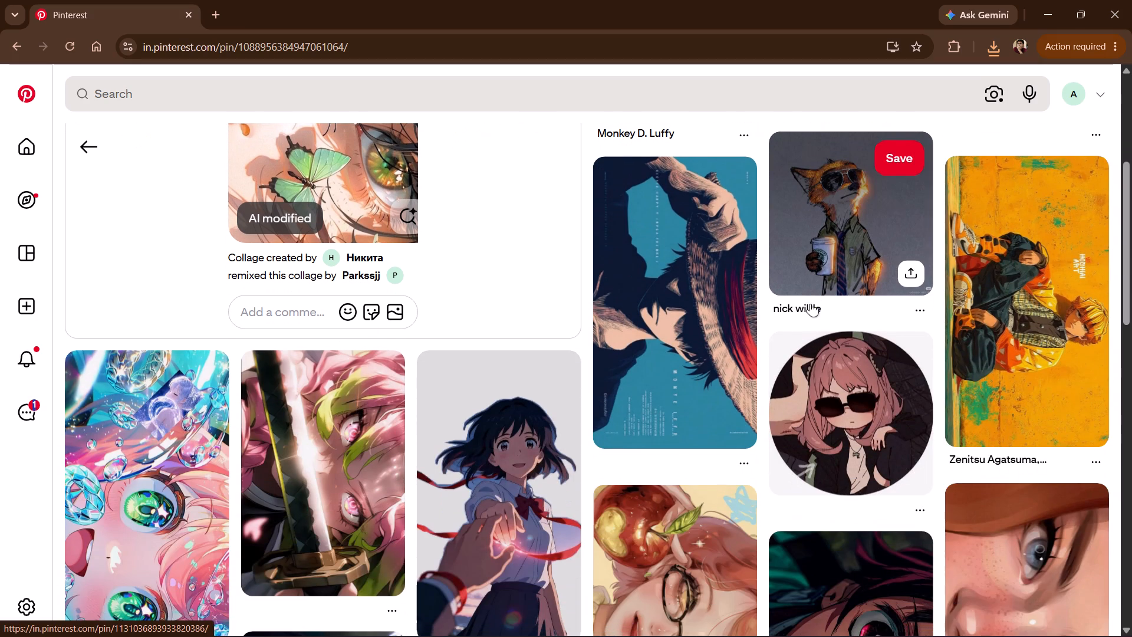
{"action": "scroll", "coordinate": [817, 278], "scroll_direction": "down", "scroll_amount": 4}
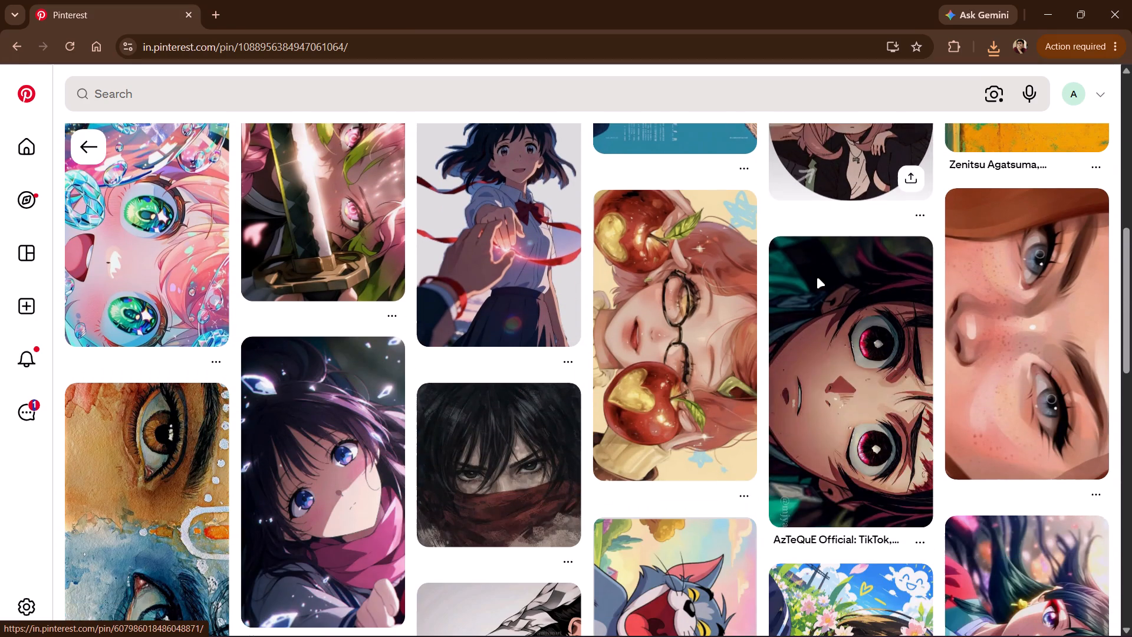
{"action": "scroll", "coordinate": [817, 278], "scroll_direction": "down", "scroll_amount": 3}
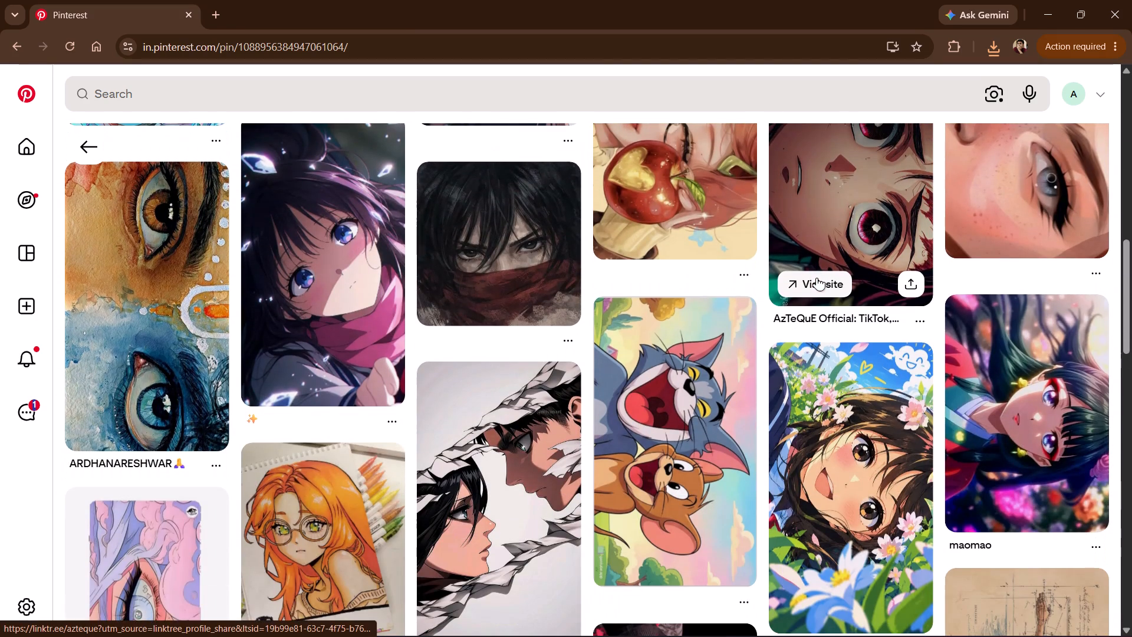
{"action": "left_click", "coordinate": [191, 100]}
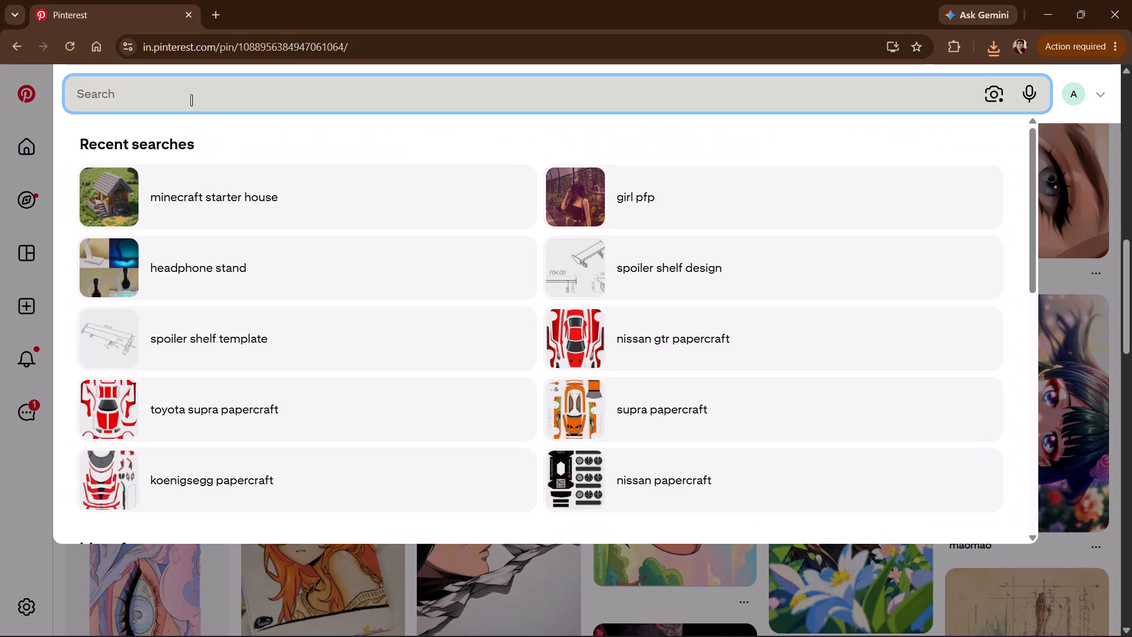
{"action": "type", "text": "fema"}
{"action": "type", "text": "le"}
{"action": "key", "text": "space"}
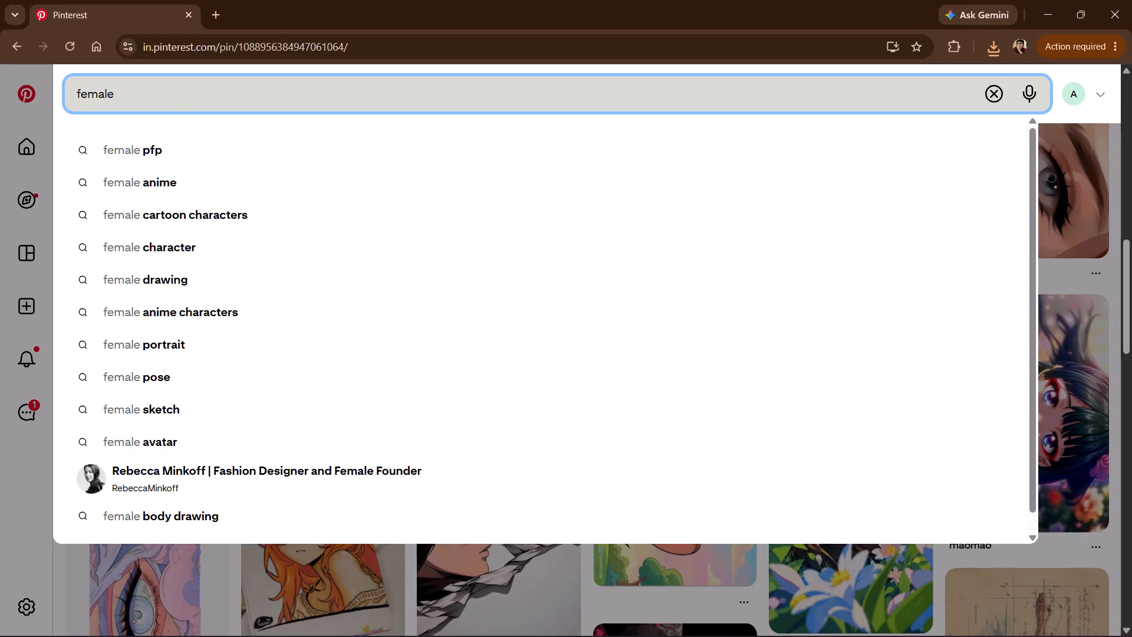
{"action": "type", "text": "pc"}
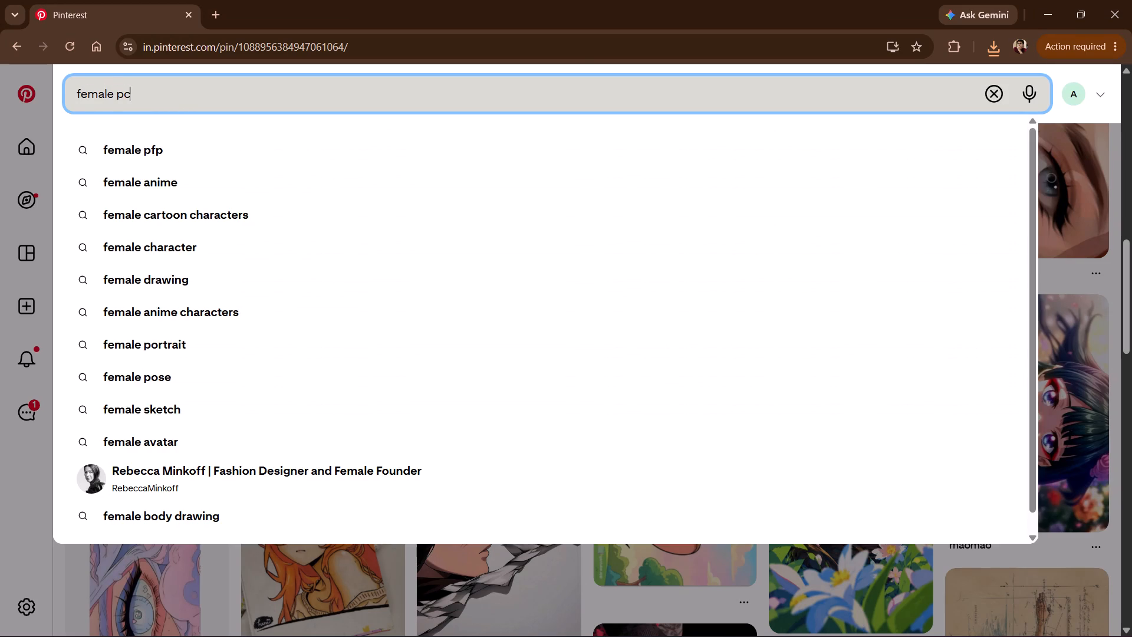
{"action": "key", "text": "space"}
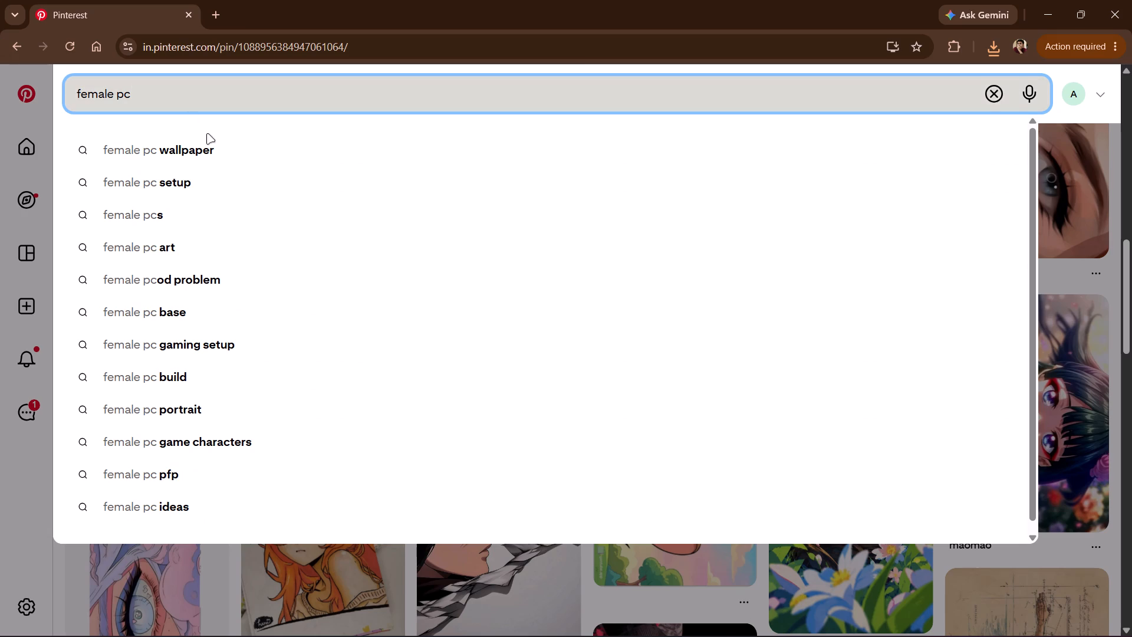
{"action": "left_click", "coordinate": [205, 155]}
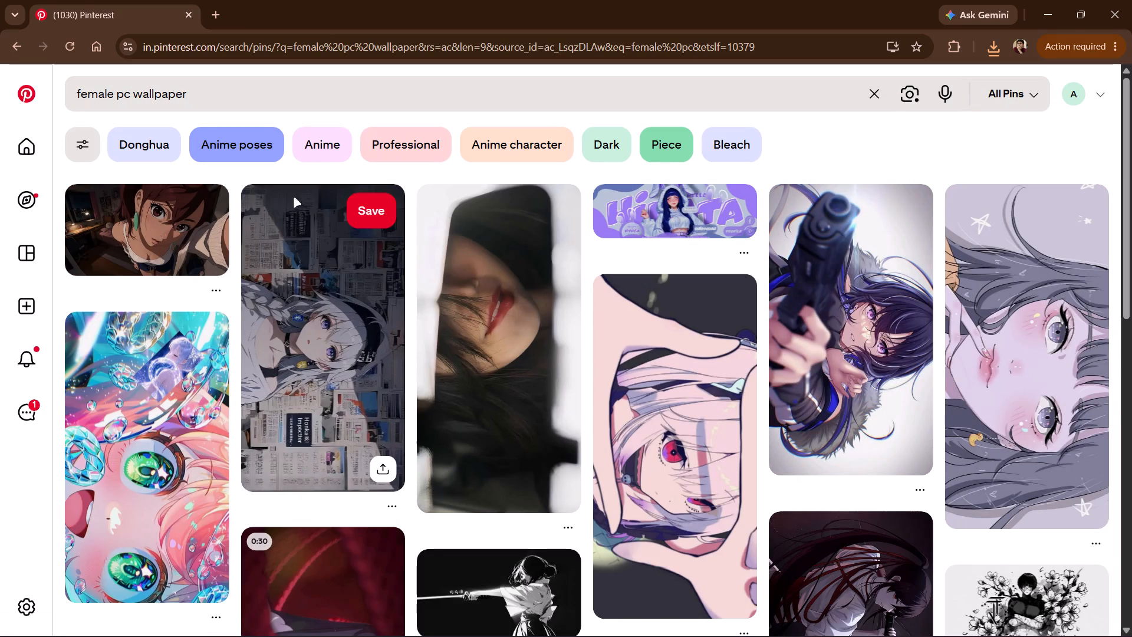
{"action": "scroll", "coordinate": [348, 252], "scroll_direction": "down", "scroll_amount": 6}
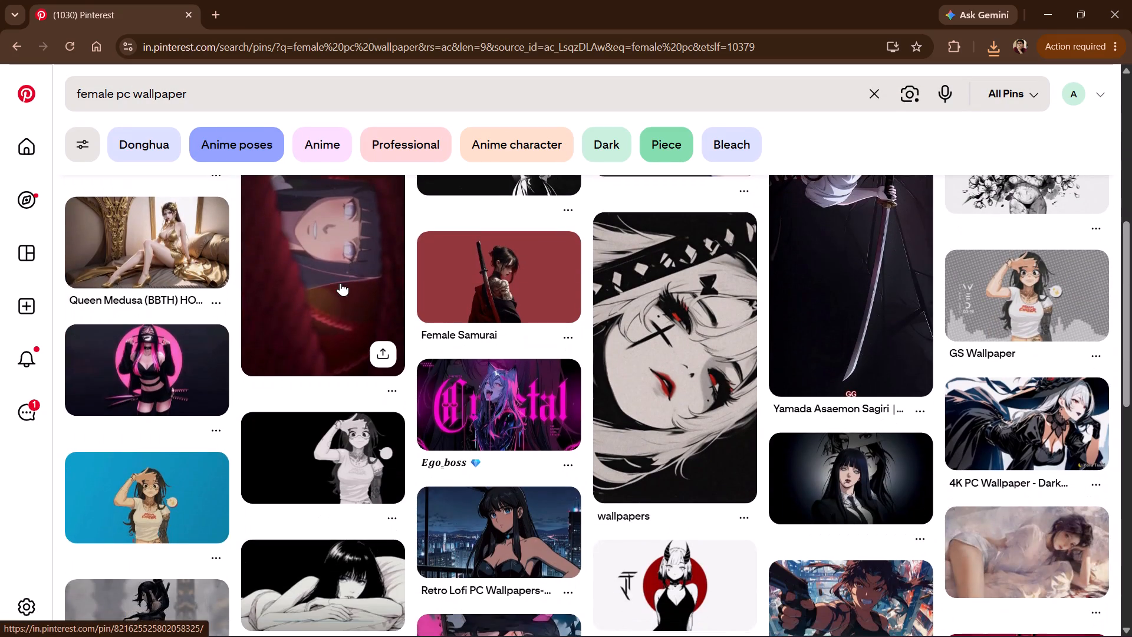
Switch to File Explorer, open the saved purple-scarf girl JPG from Downloads in Photos, and rotate it to upright landscape orientation.
{"action": "left_click", "coordinate": [606, 628]}
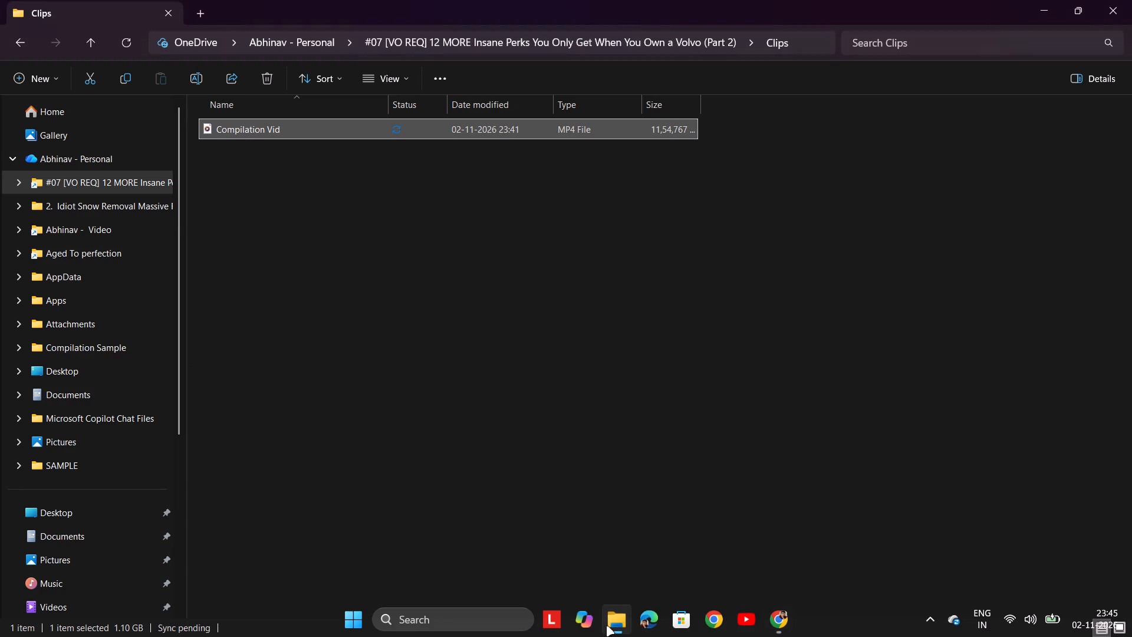
{"action": "scroll", "coordinate": [65, 395], "scroll_direction": "down", "scroll_amount": 3}
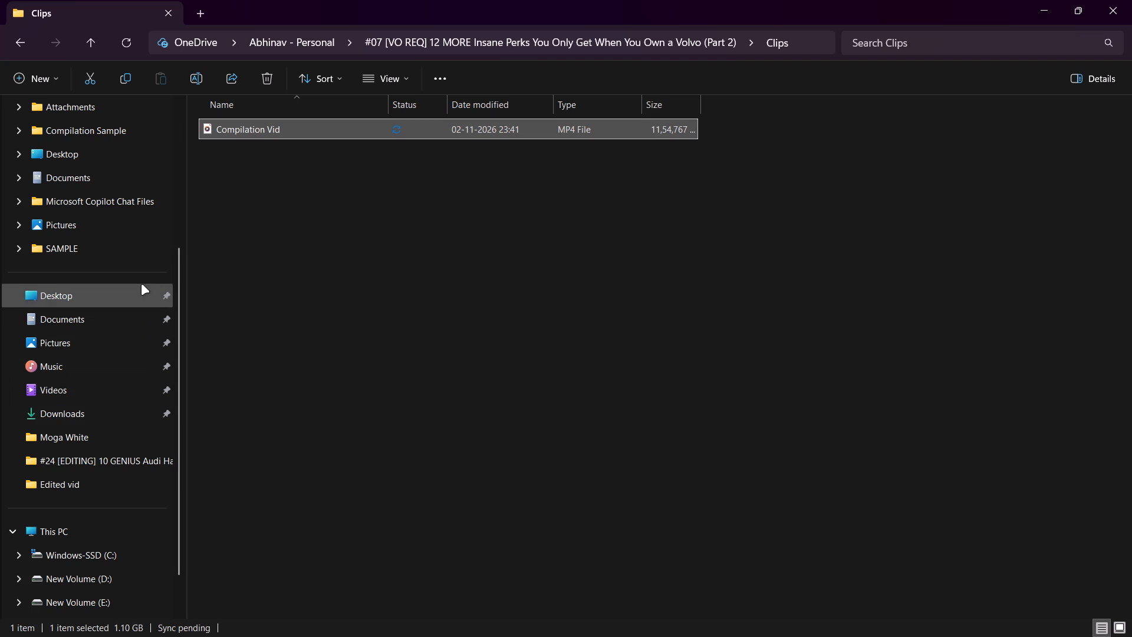
{"action": "left_click", "coordinate": [69, 416]}
{"action": "double_click", "coordinate": [223, 123]}
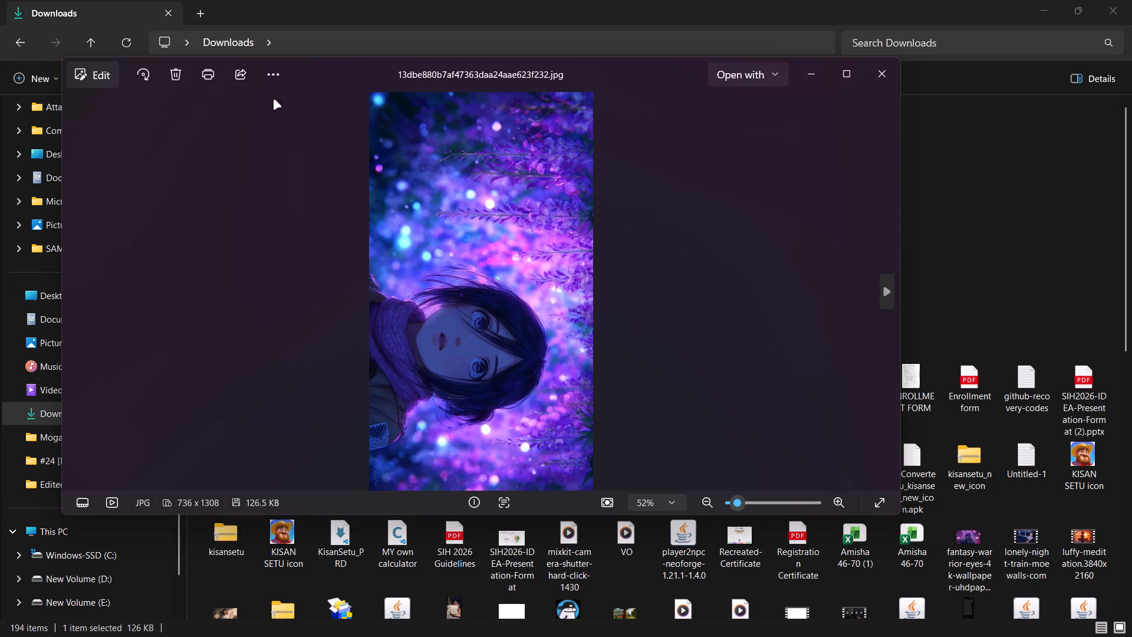
{"action": "left_click", "coordinate": [142, 74]}
{"action": "double_click", "coordinate": [142, 74]}
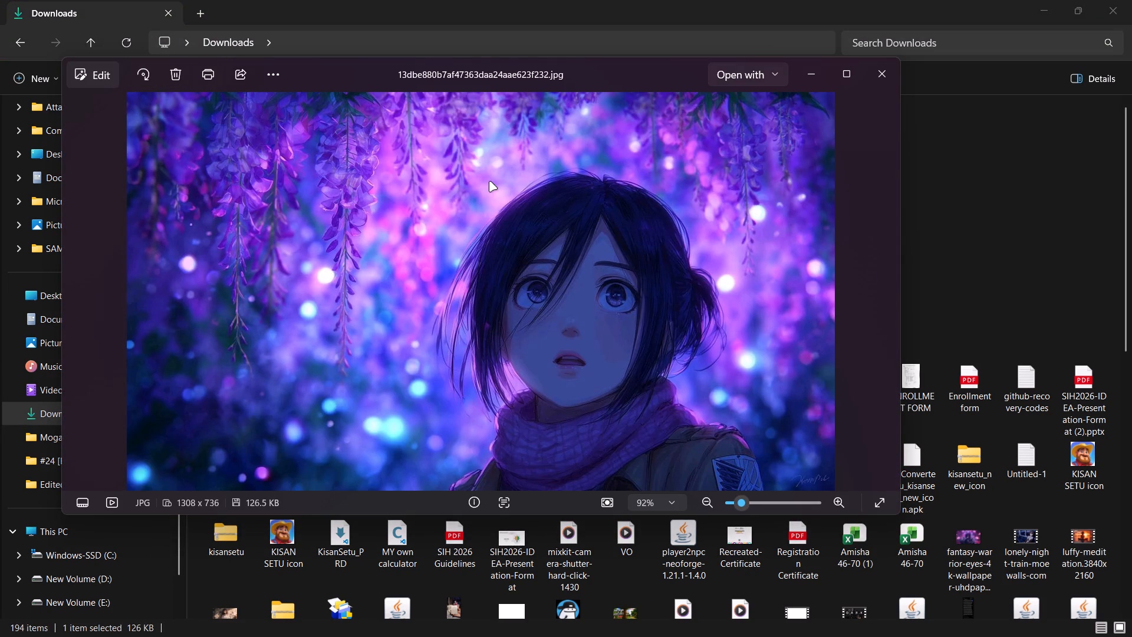
Open the rotated girl image for editing in Photos.
{"action": "left_click", "coordinate": [87, 74]}
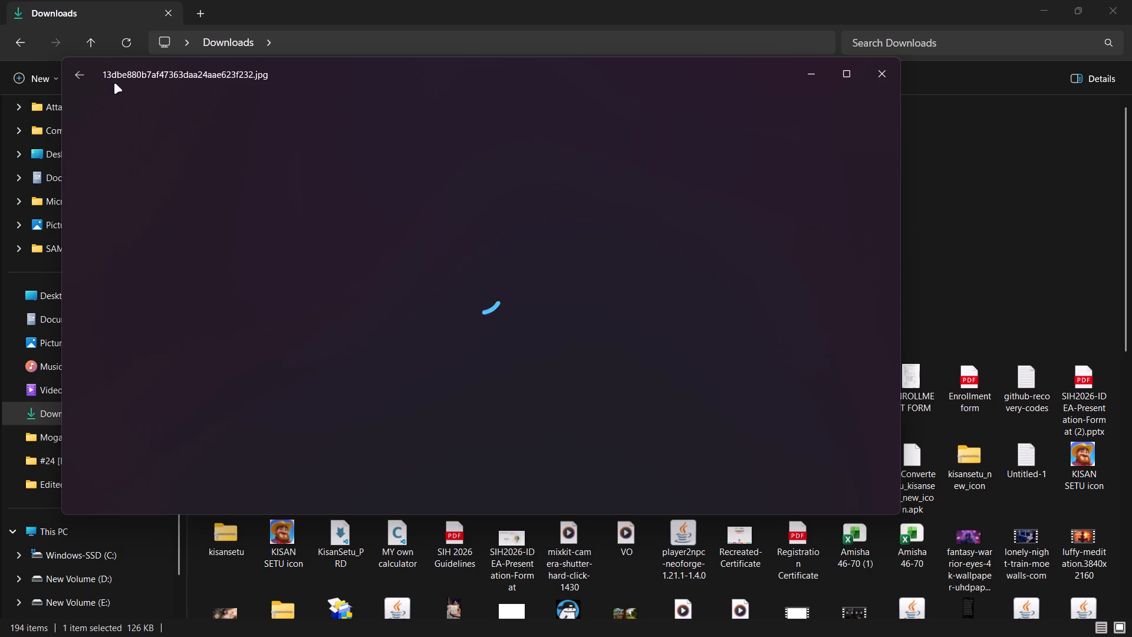